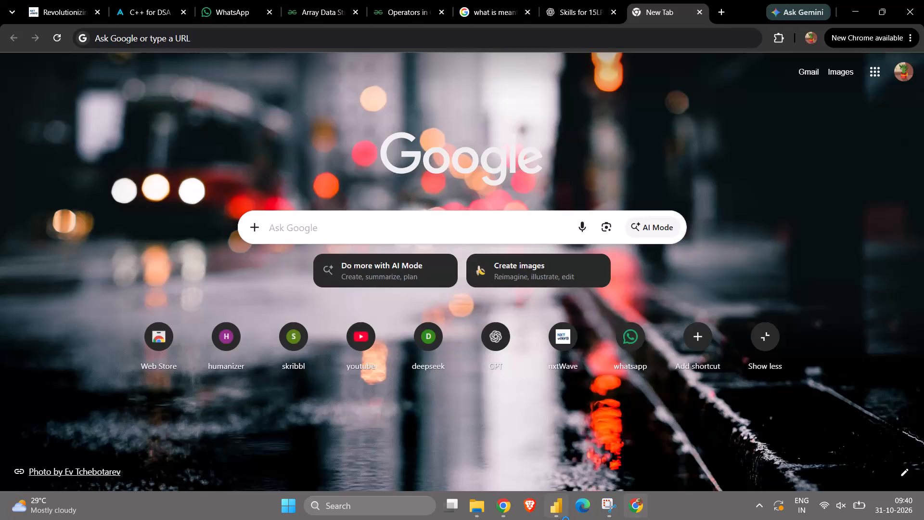
Switch to the onlinestore report in Power BI Desktop and view the Online Store Dashboard page with no visual selected.
left_click(559, 519)
scroll(395, 299, "down", 1)
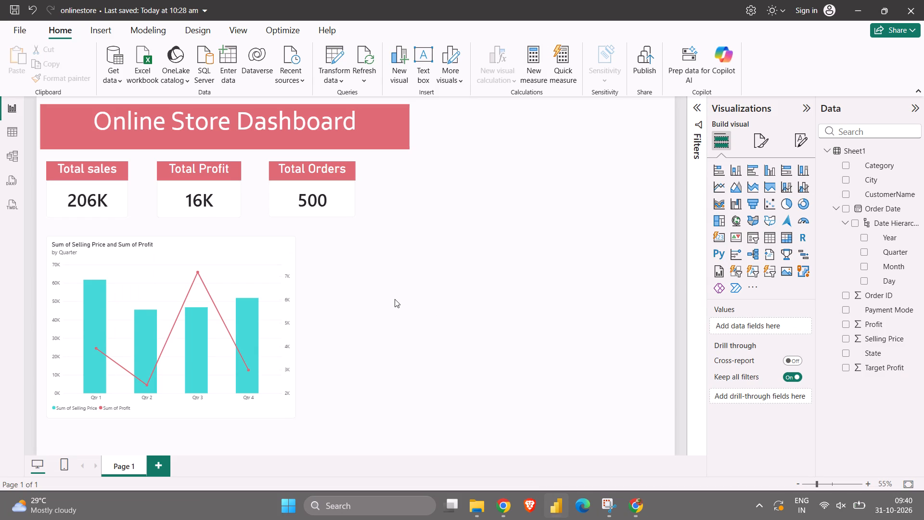
scroll(395, 299, "down", 1)
scroll(117, 376, "down", 1)
left_click(419, 304)
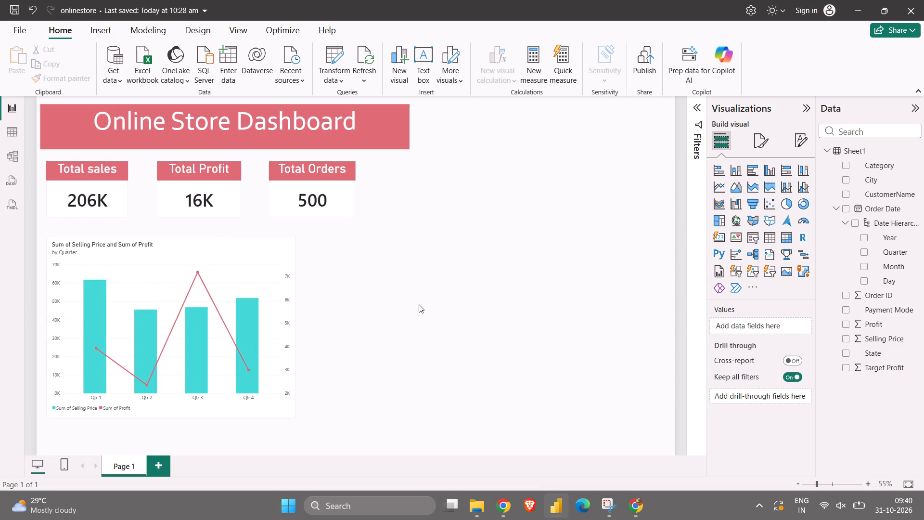
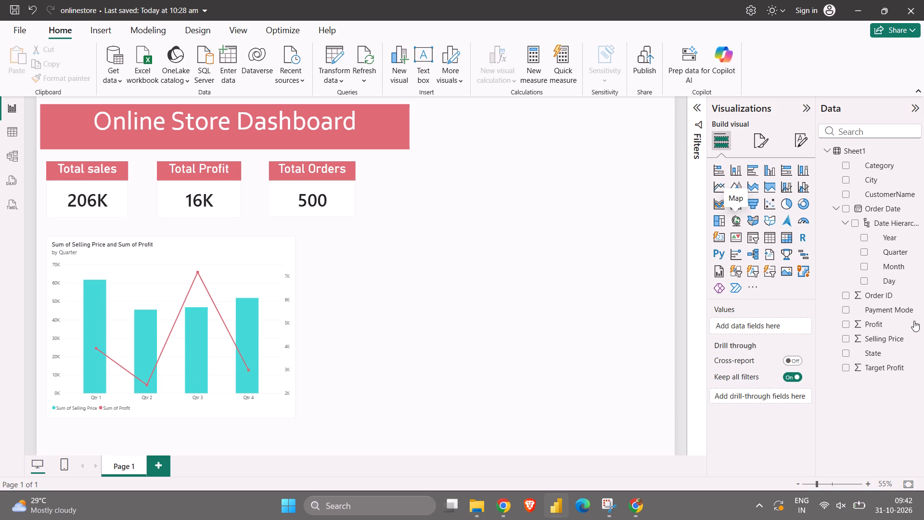
Add a gauge visual to the page, place it in the empty area beyond the column-and-line chart, and widen it to a large rectangle.
left_click(808, 219)
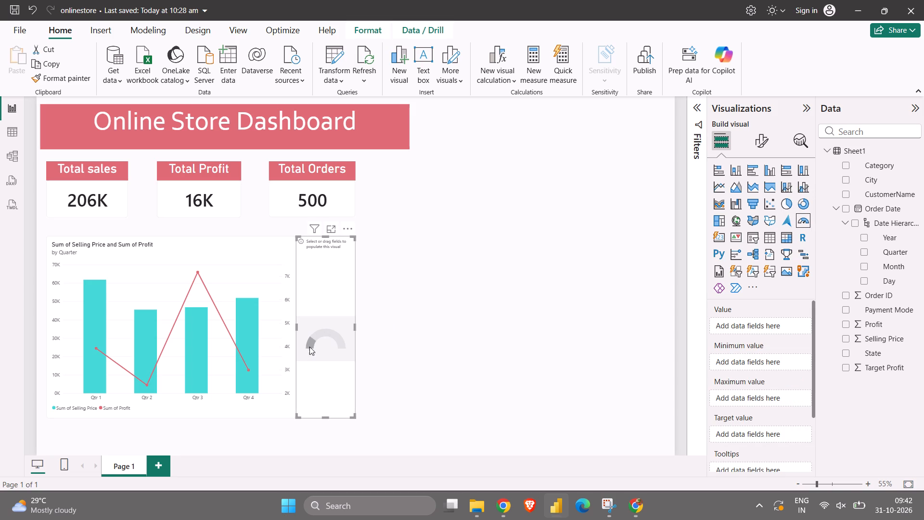
left_click_drag(325, 343, 454, 322)
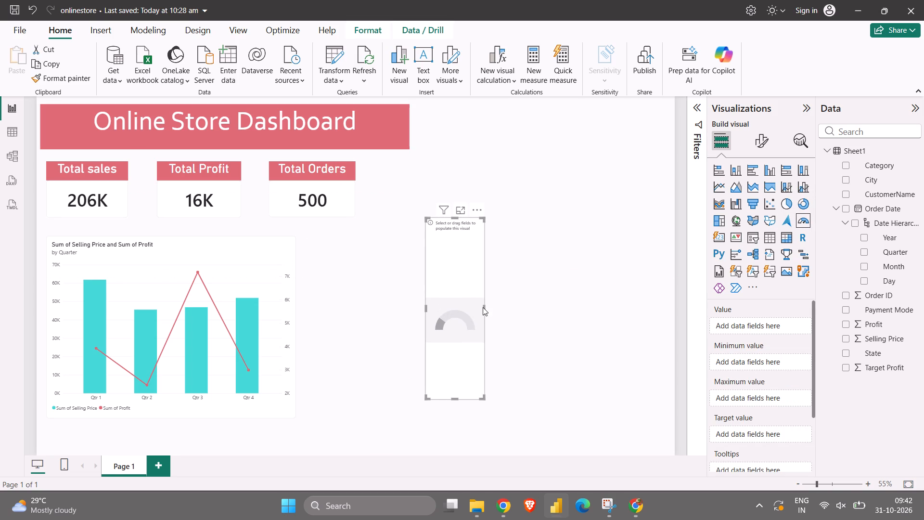
left_click_drag(485, 307, 632, 317)
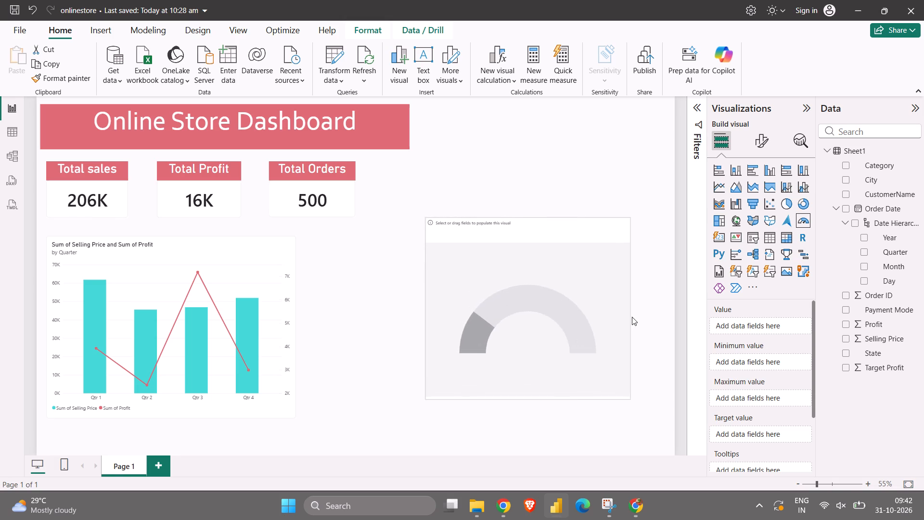
left_click_drag(632, 317, 636, 307)
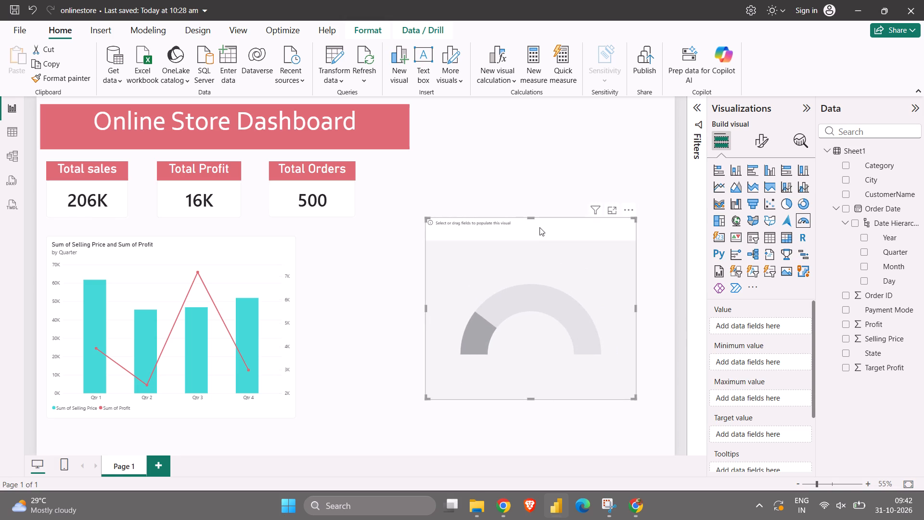
left_click_drag(530, 220, 530, 237)
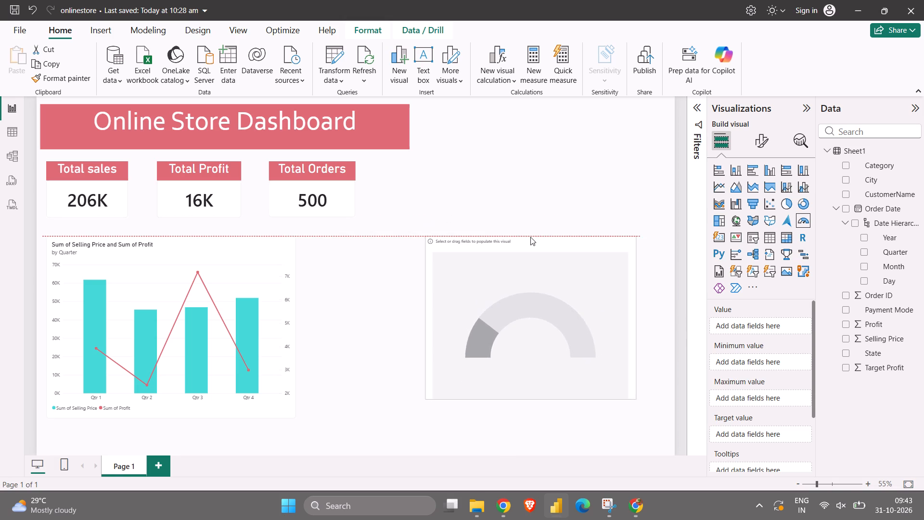
left_click_drag(530, 237, 530, 228)
Move the empty gauge directly beside the Selling Price and Profit chart and align its top edge with that chart.
left_click_drag(547, 278, 513, 263)
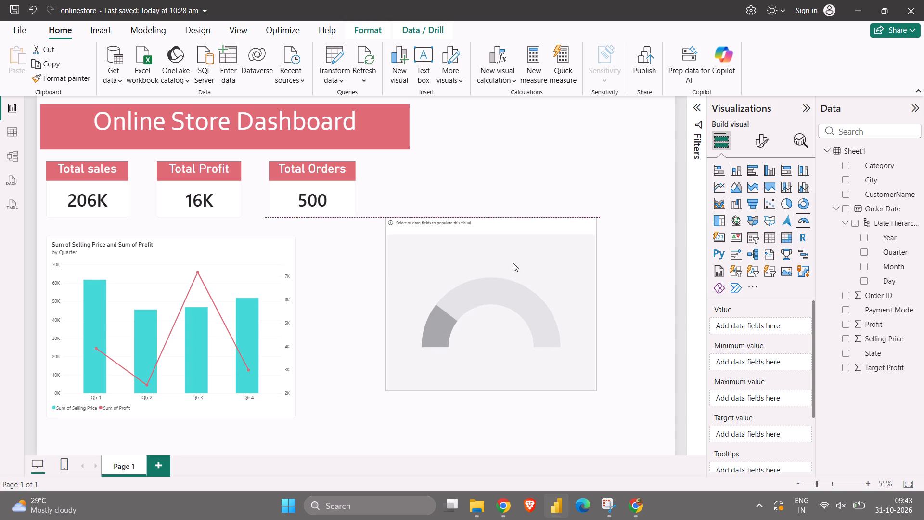
left_click_drag(513, 263, 468, 287)
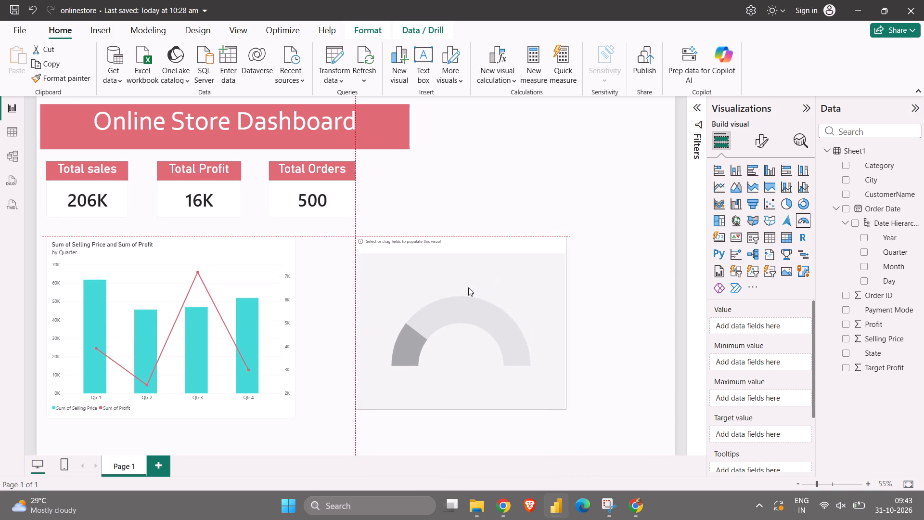
left_click_drag(468, 287, 467, 288)
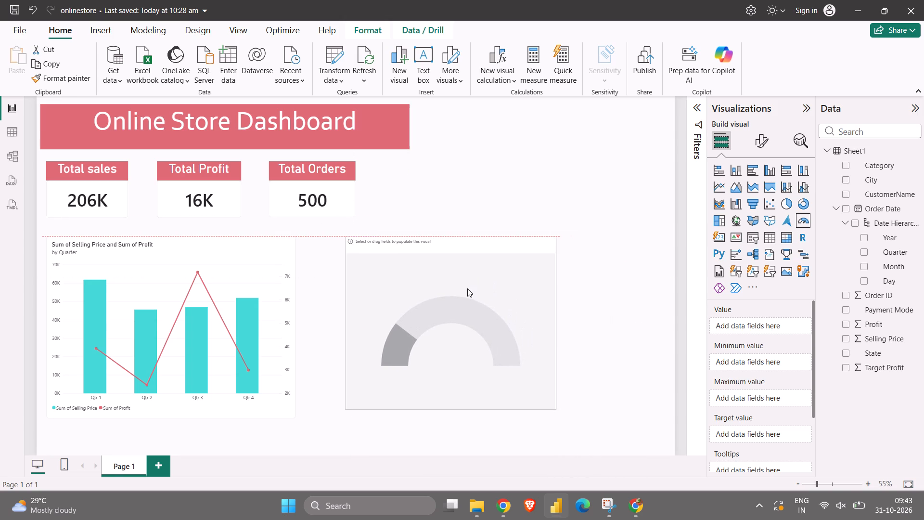
left_click_drag(467, 288, 441, 296)
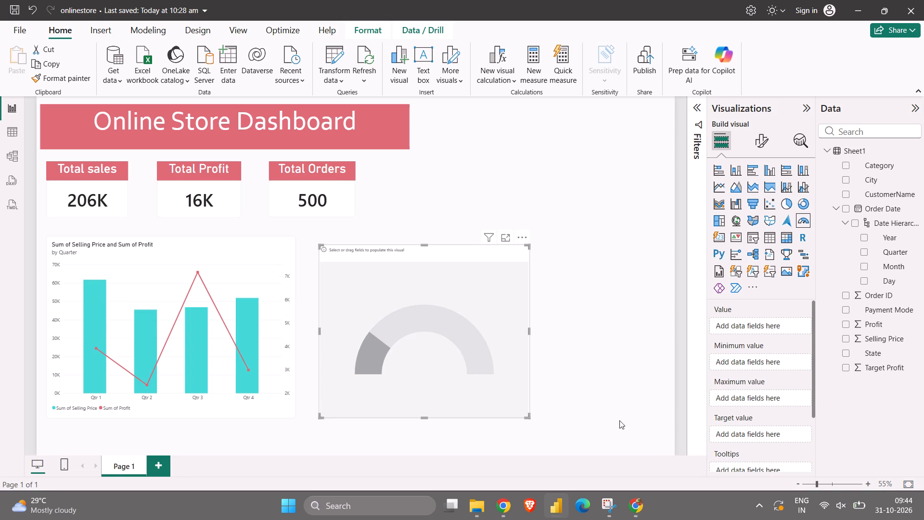
left_click_drag(415, 341, 398, 340)
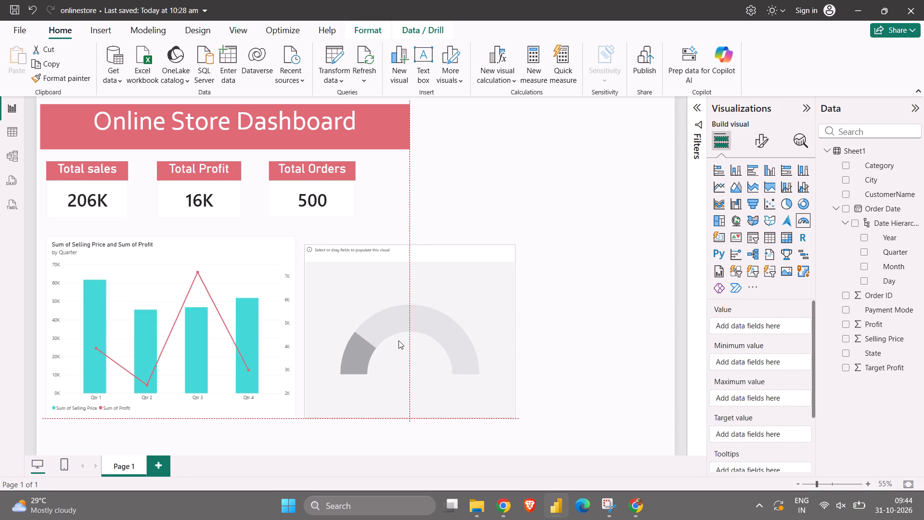
left_click_drag(398, 340, 398, 339)
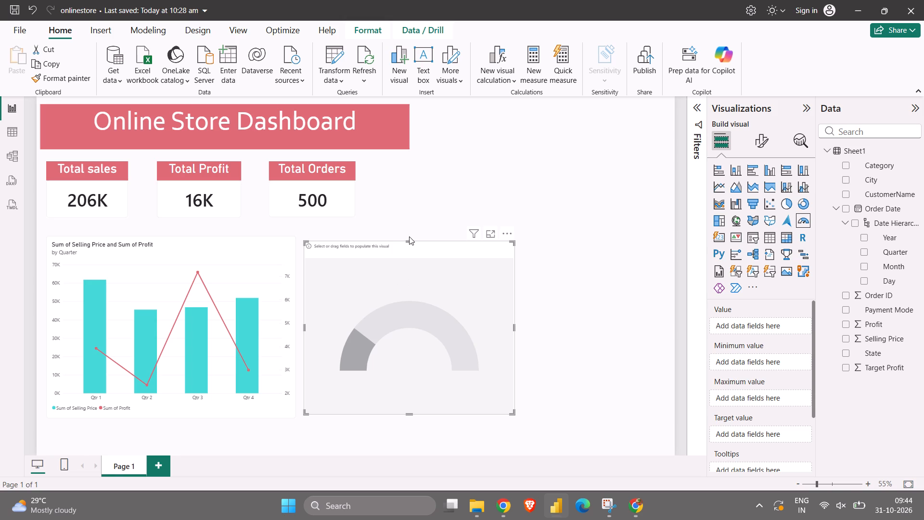
left_click_drag(407, 240, 407, 239)
left_click_drag(407, 239, 405, 234)
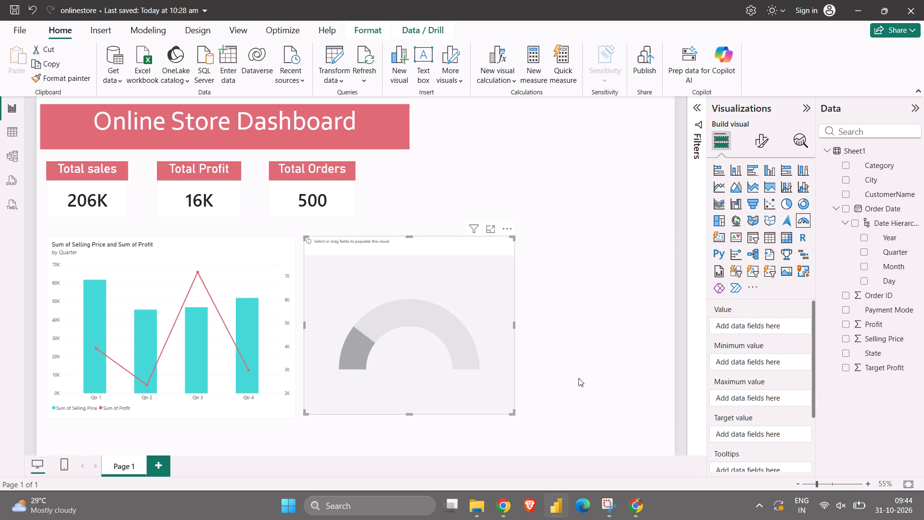
left_click(601, 352)
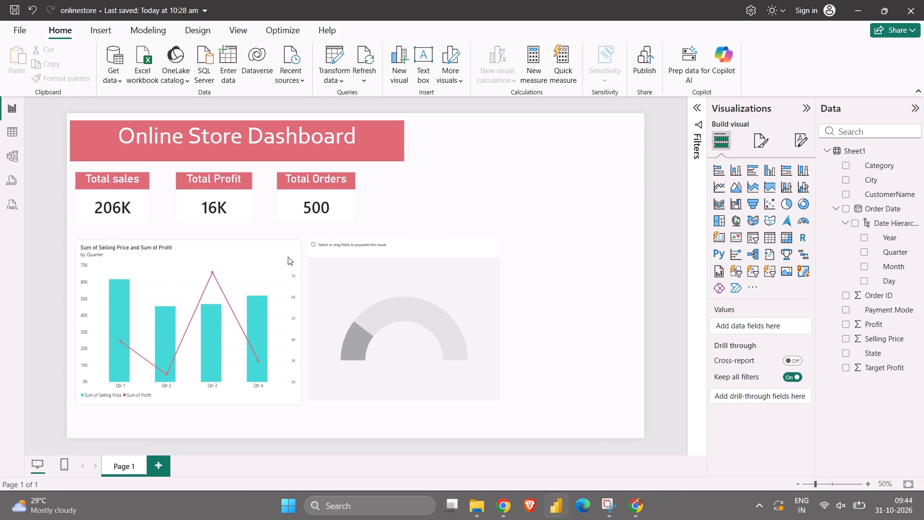
Shrink the Sum of Selling Price and Sum of Profit by Quarter chart in both height and width.
left_click(216, 241)
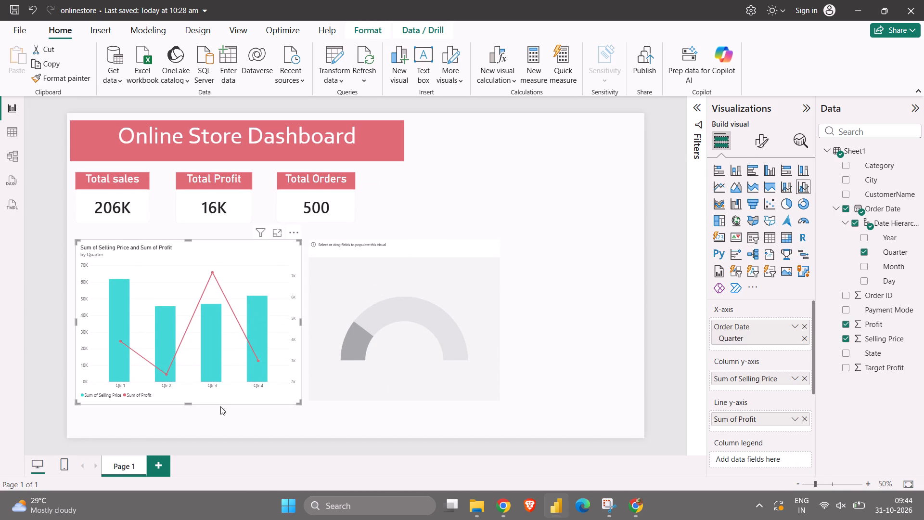
left_click_drag(188, 404, 174, 364)
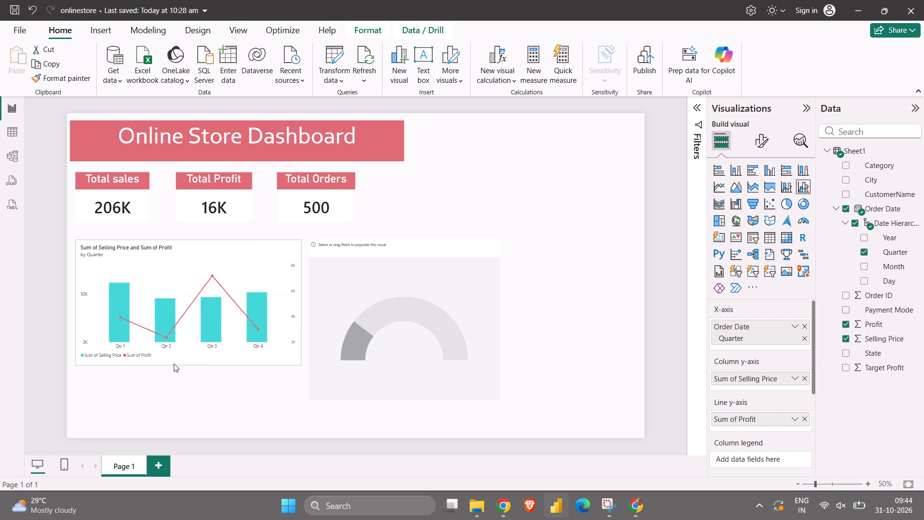
left_click_drag(174, 364, 172, 369)
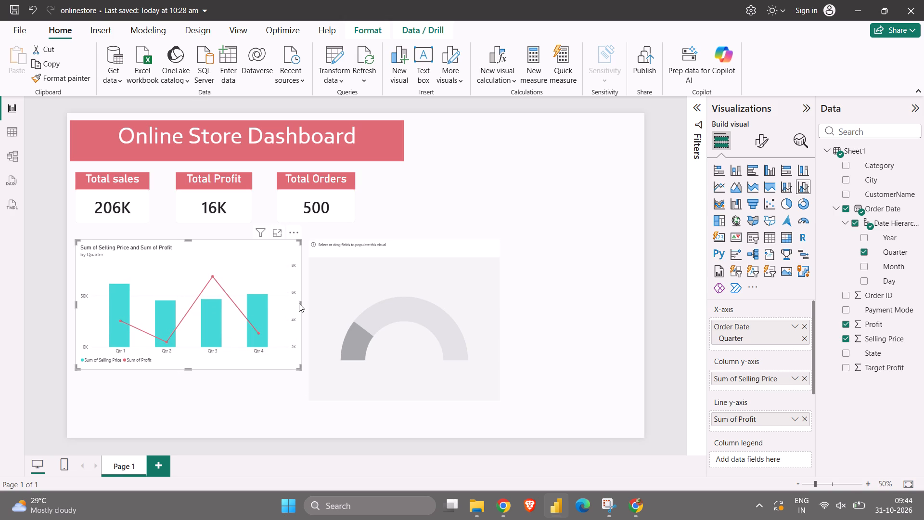
left_click_drag(301, 306, 254, 312)
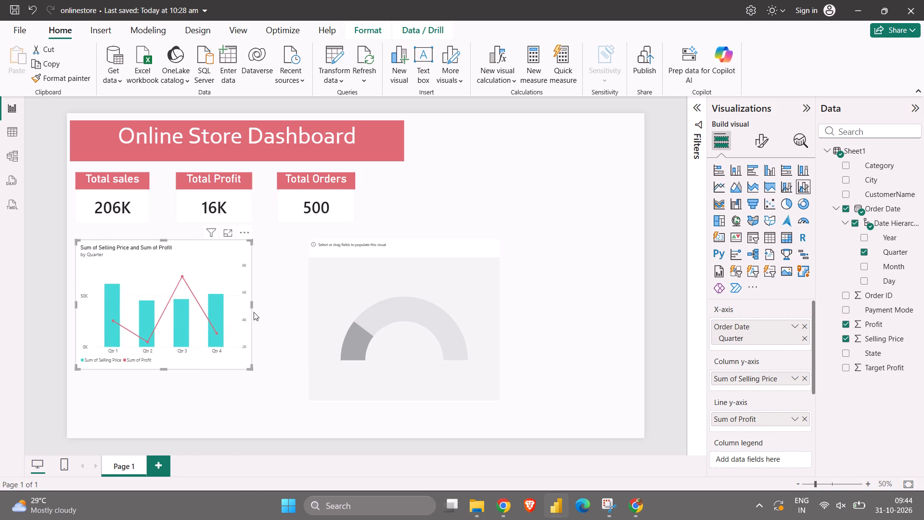
Move the gauge up against the reduced quarterly chart, match its height to that chart, and narrow it slightly.
left_click_drag(335, 308, 288, 307)
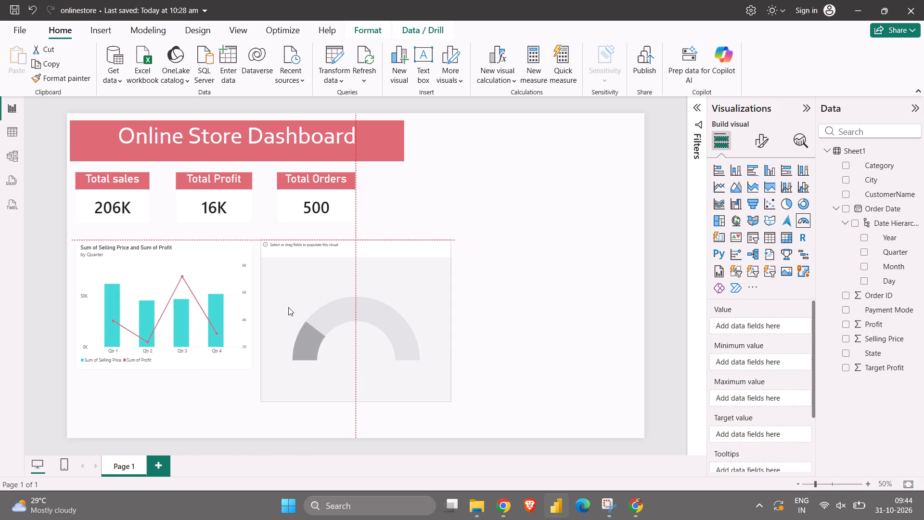
left_click_drag(288, 307, 288, 307)
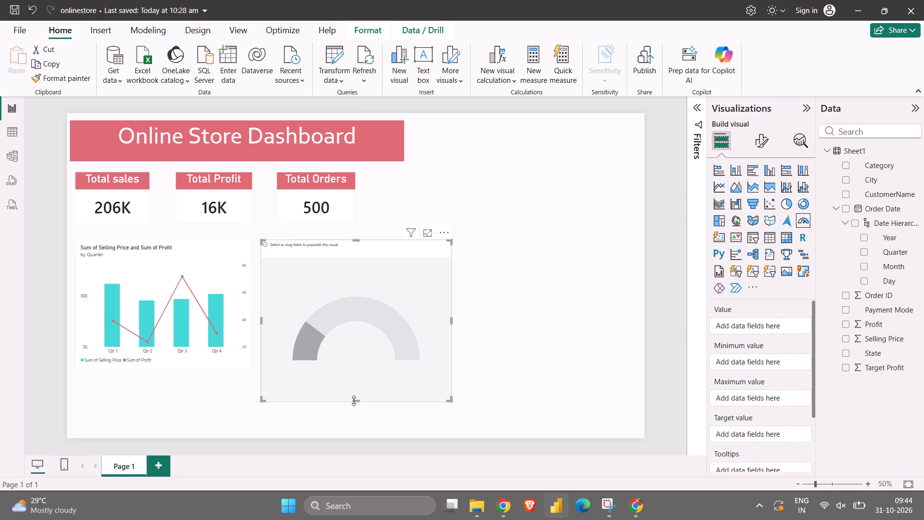
left_click_drag(354, 401, 330, 368)
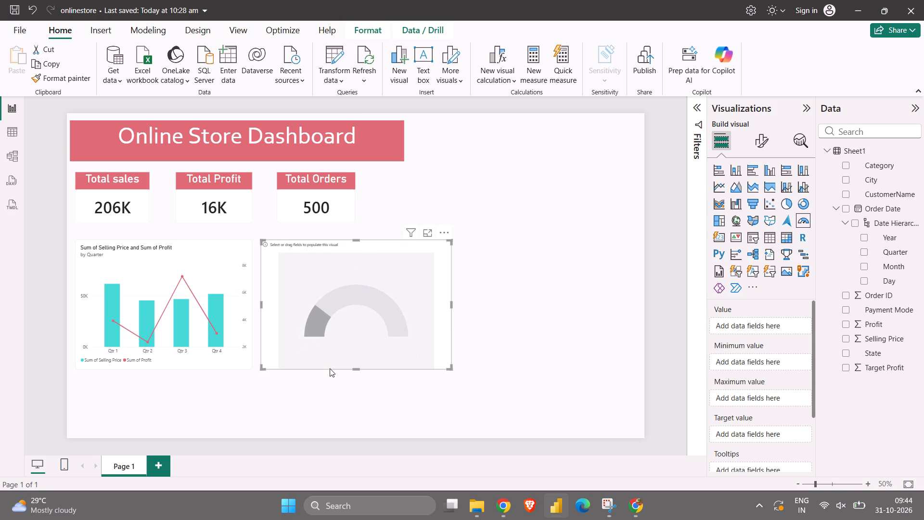
left_click_drag(448, 303, 448, 300)
left_click_drag(448, 300, 420, 304)
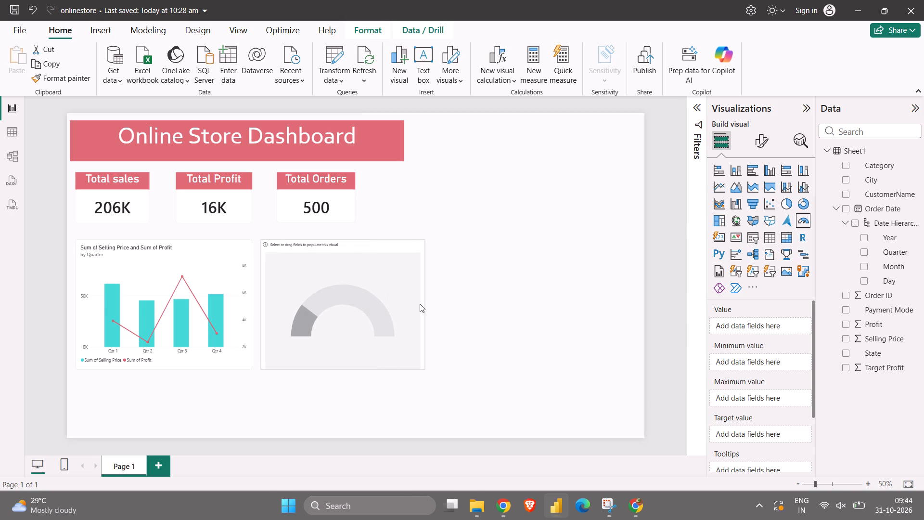
left_click_drag(420, 304, 420, 304)
left_click(490, 337)
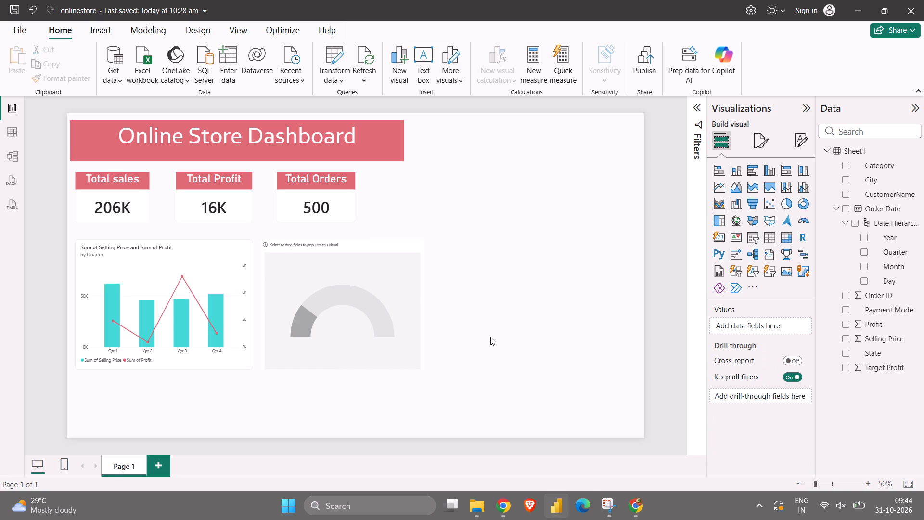
Set Target Profit as the gauge's target value and Profit as its value.
left_click(357, 301)
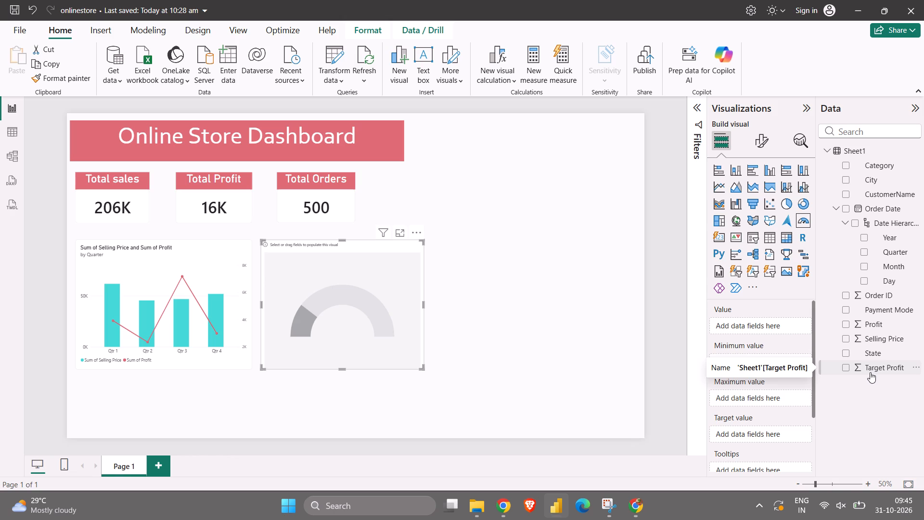
left_click_drag(870, 372, 777, 442)
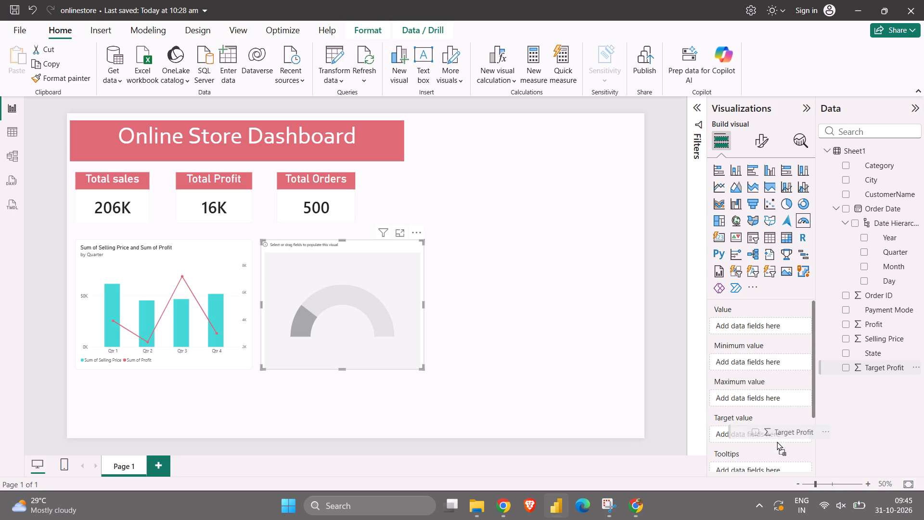
left_click_drag(777, 442, 760, 444)
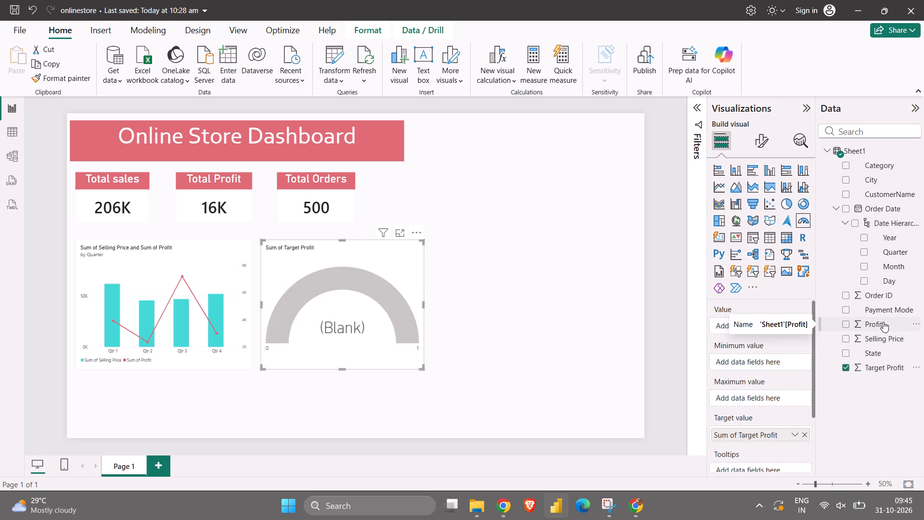
left_click_drag(883, 322, 777, 324)
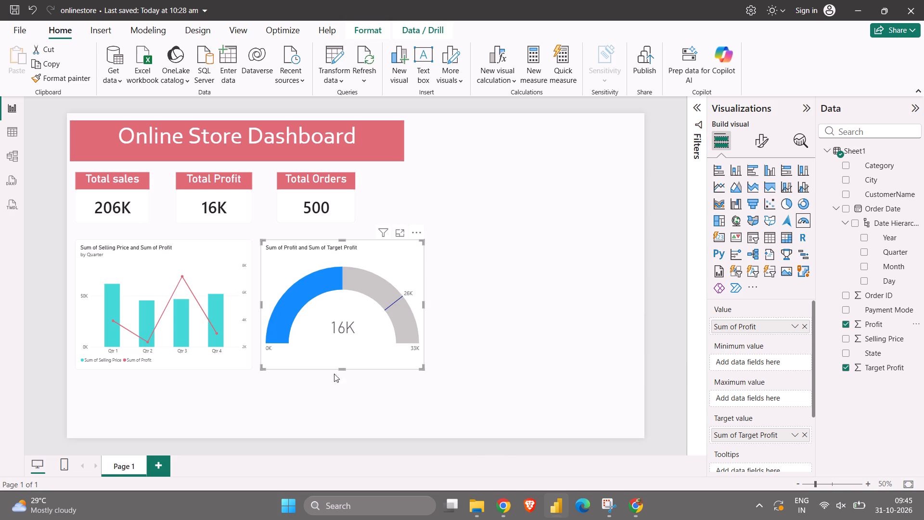
left_click(489, 341)
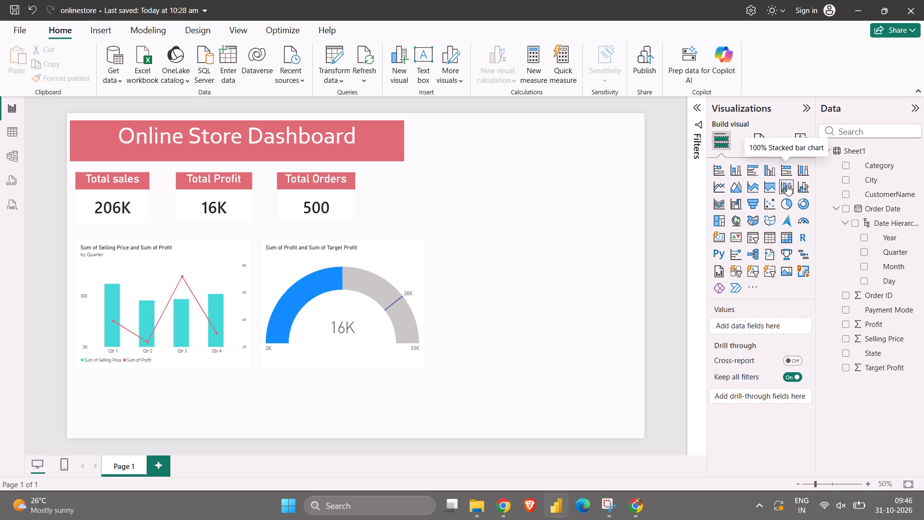
Add a waterfall chart, place it to the right of the gauge, and increase its height to nearly match the gauge.
left_click(739, 207)
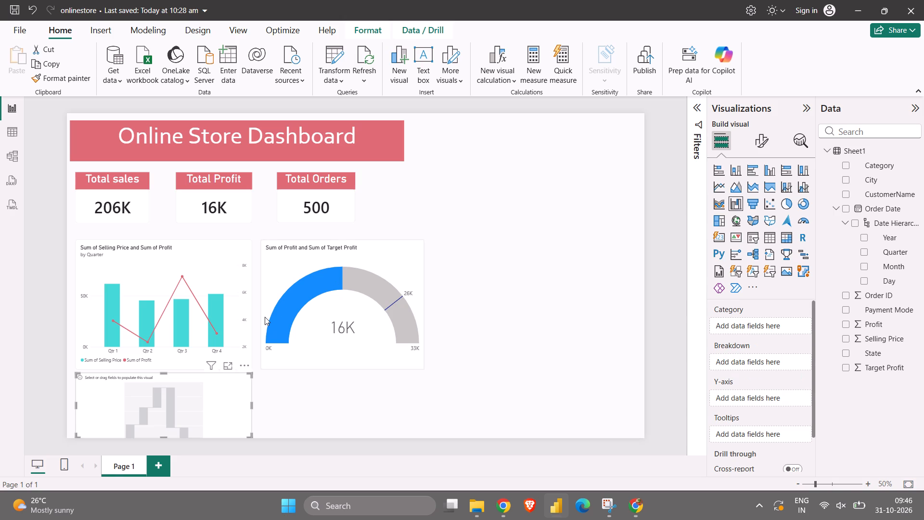
scroll(265, 317, "down", 1)
left_click_drag(199, 417, 608, 231)
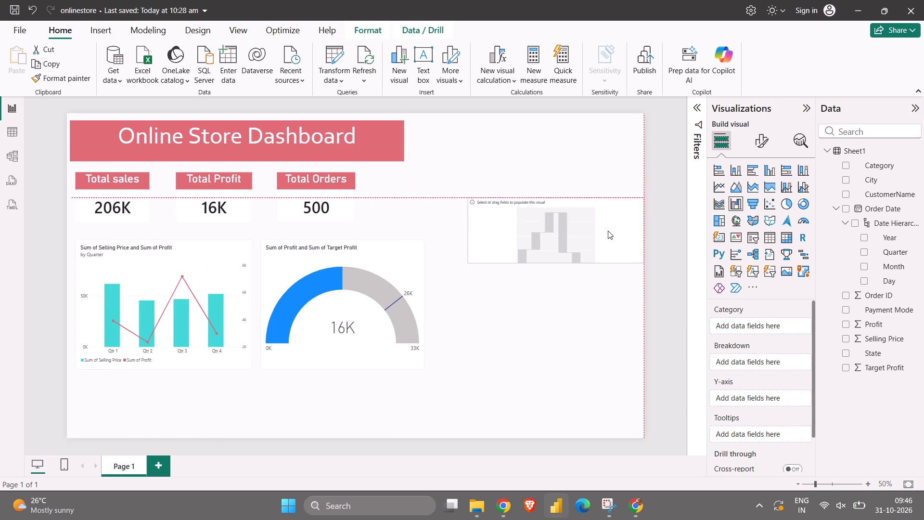
left_click_drag(608, 231, 574, 288)
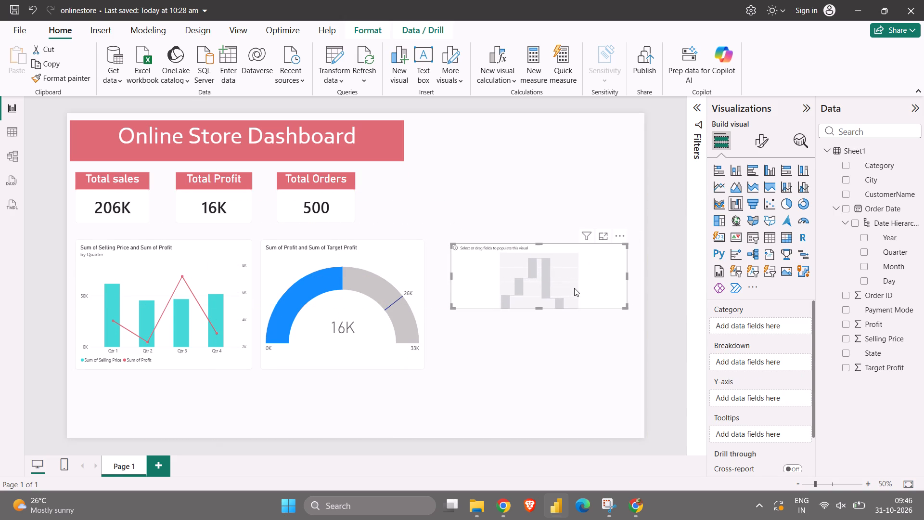
left_click_drag(541, 308, 541, 309)
left_click_drag(541, 309, 553, 364)
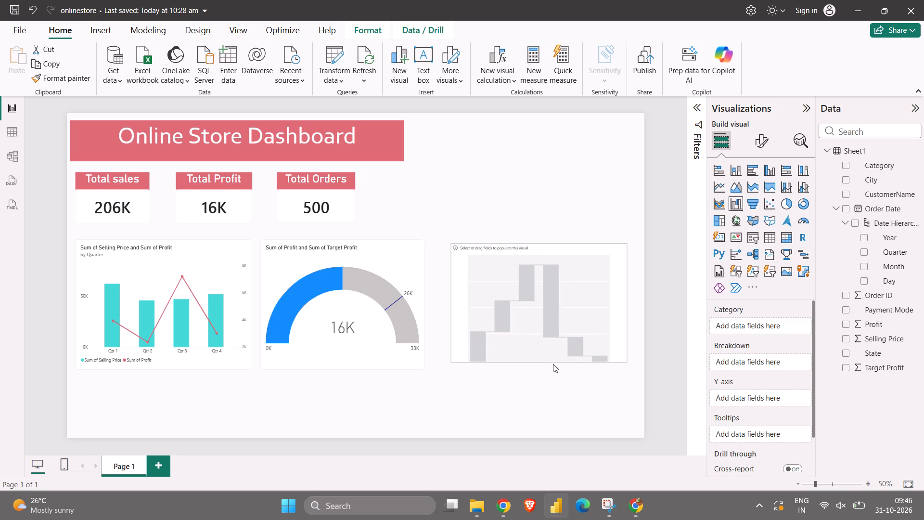
left_click_drag(553, 364, 555, 360)
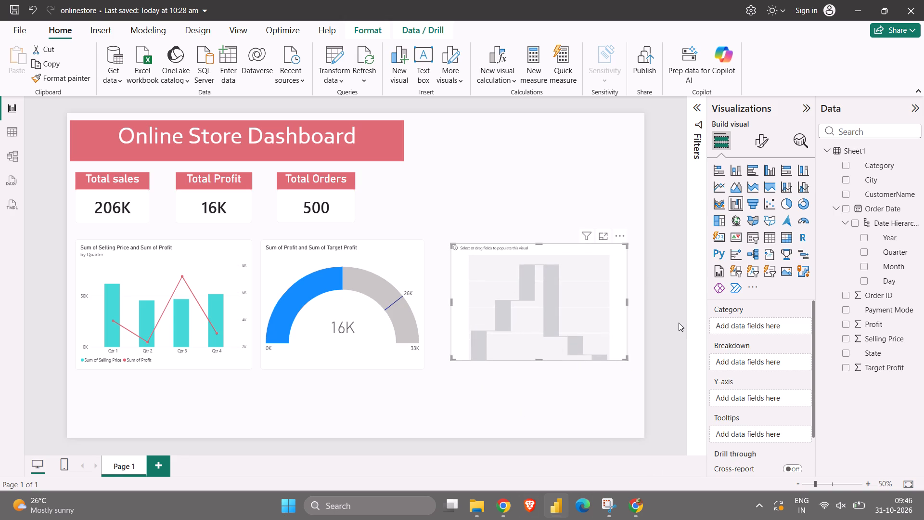
Move the empty waterfall chart to the page's upper-right area, beside the title banner and the Total Orders card.
left_click_drag(581, 321, 570, 214)
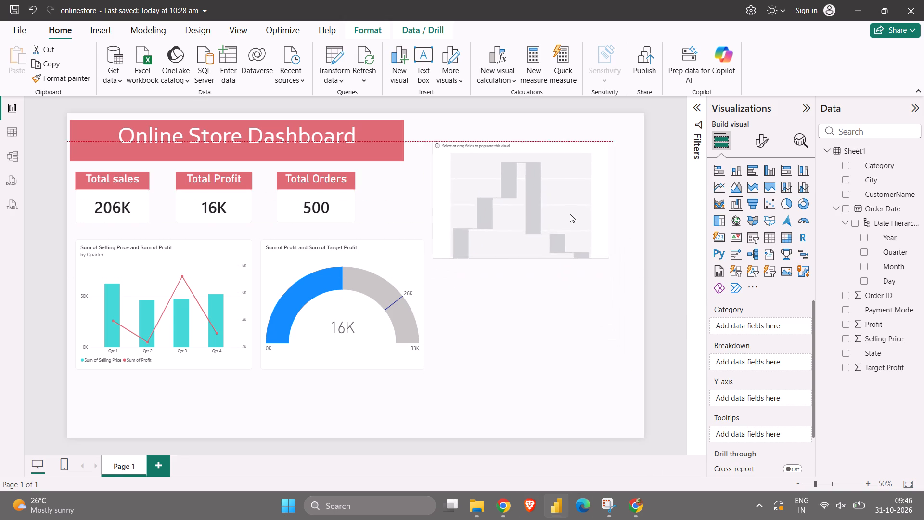
left_click_drag(570, 214, 565, 199)
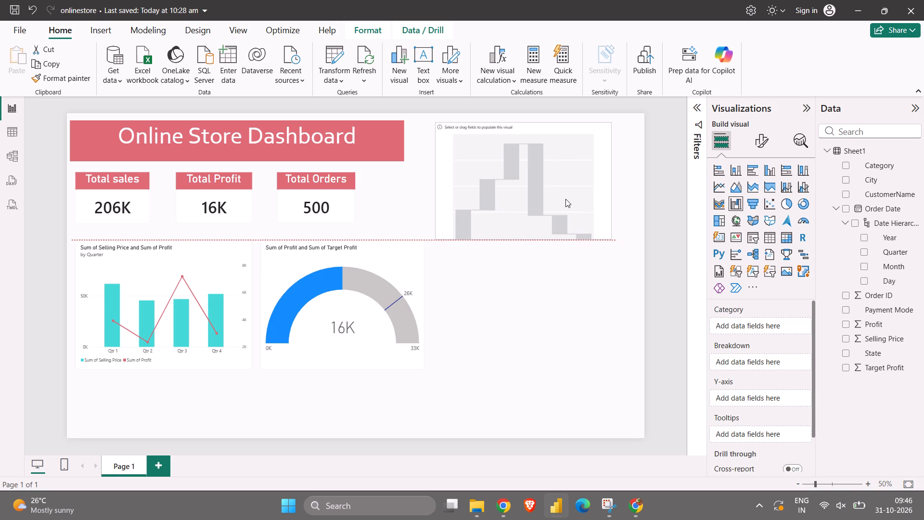
left_click_drag(565, 199, 565, 199)
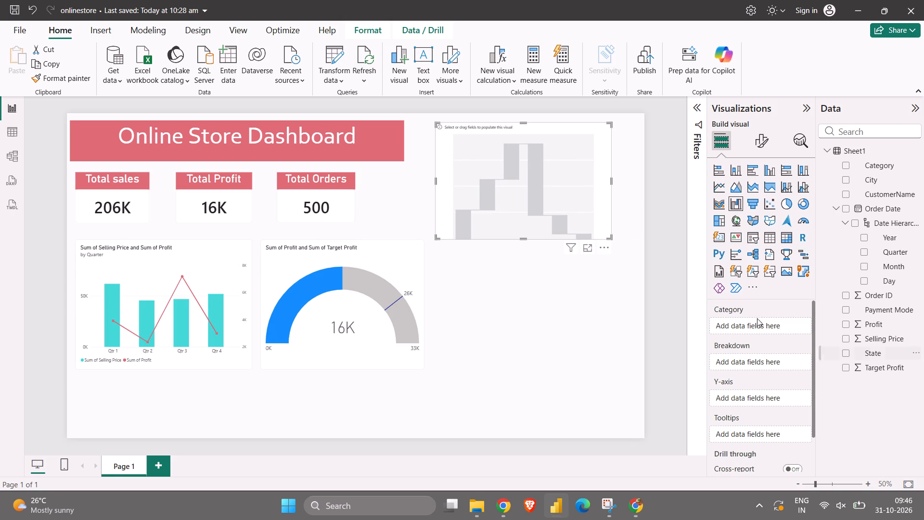
left_click(659, 291)
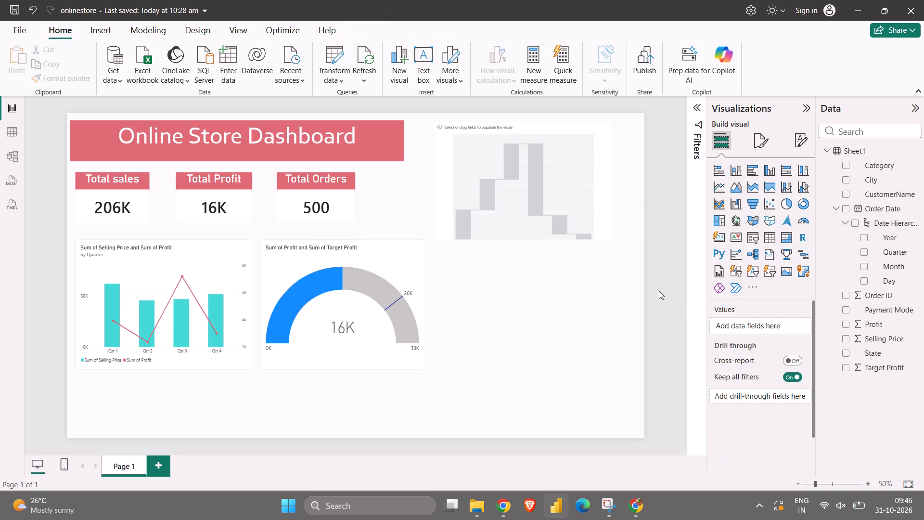
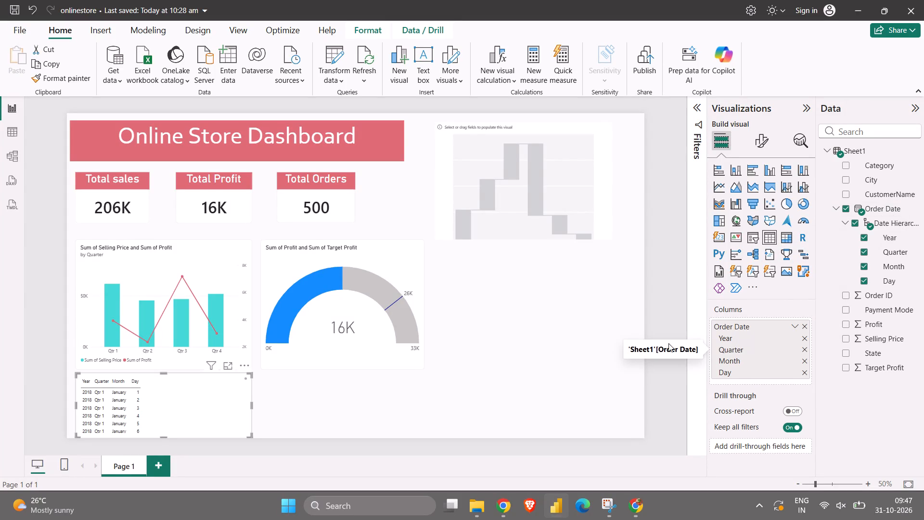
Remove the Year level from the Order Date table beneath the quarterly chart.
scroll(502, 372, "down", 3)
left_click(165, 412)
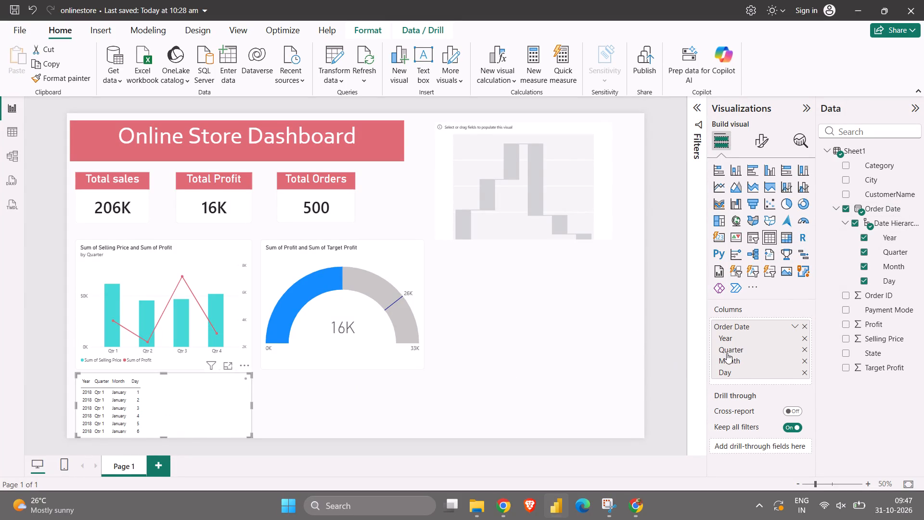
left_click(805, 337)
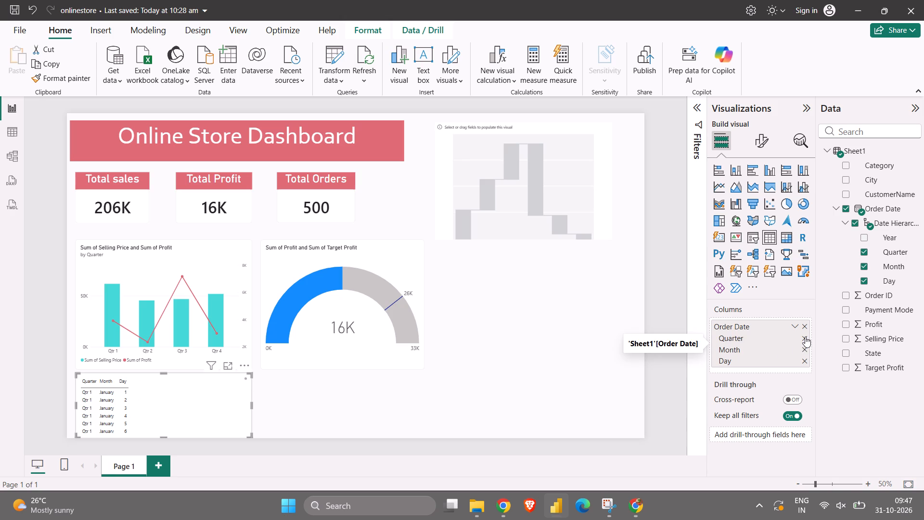
Set Order Date as the category of the empty waterfall chart.
left_click(531, 181)
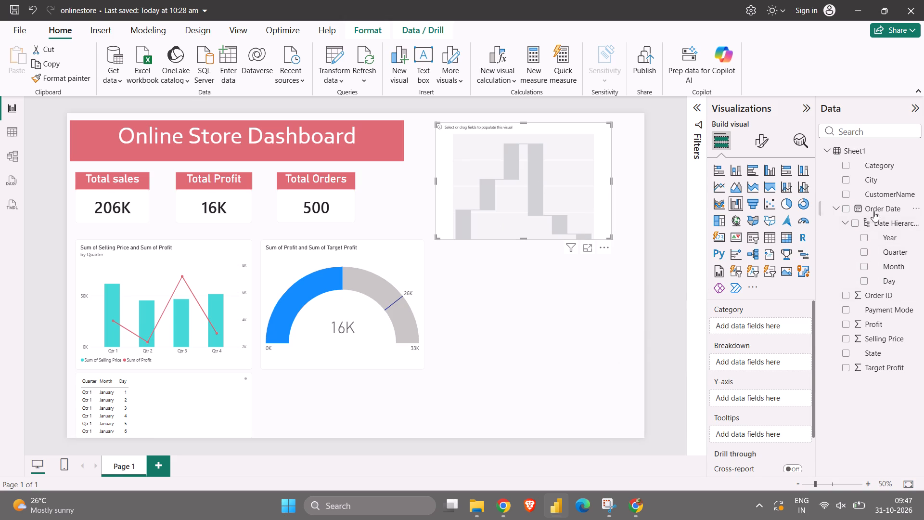
left_click_drag(874, 207, 767, 368)
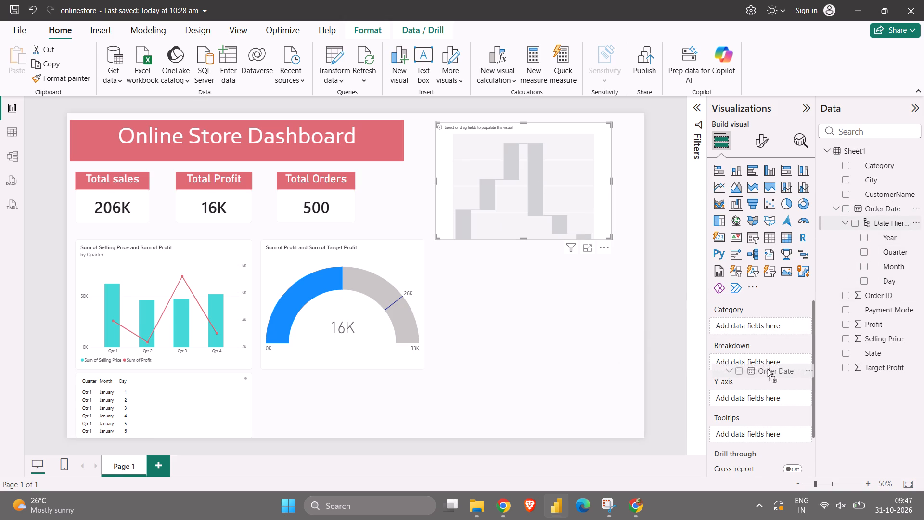
left_click_drag(767, 368, 760, 323)
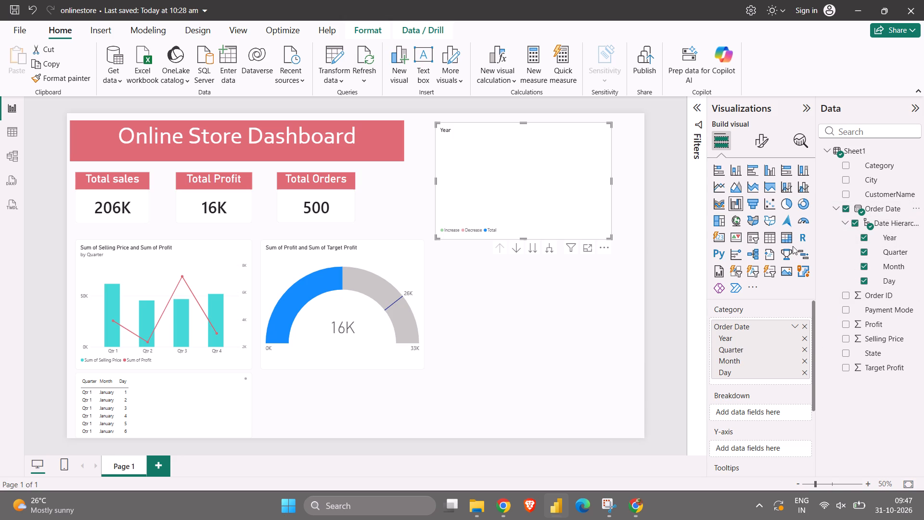
Remove the Order Date table beneath the quarterly chart from the page.
left_click(180, 427)
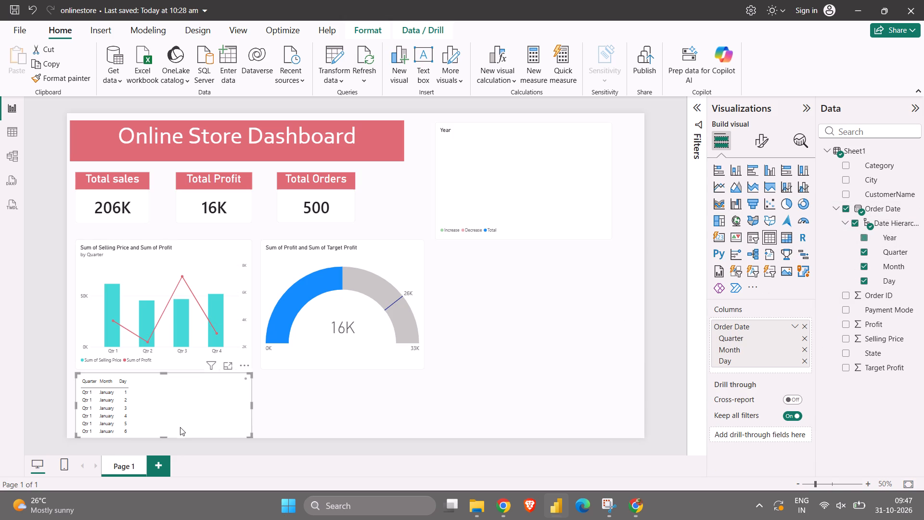
scroll(264, 385, "down", 3)
left_click(249, 367)
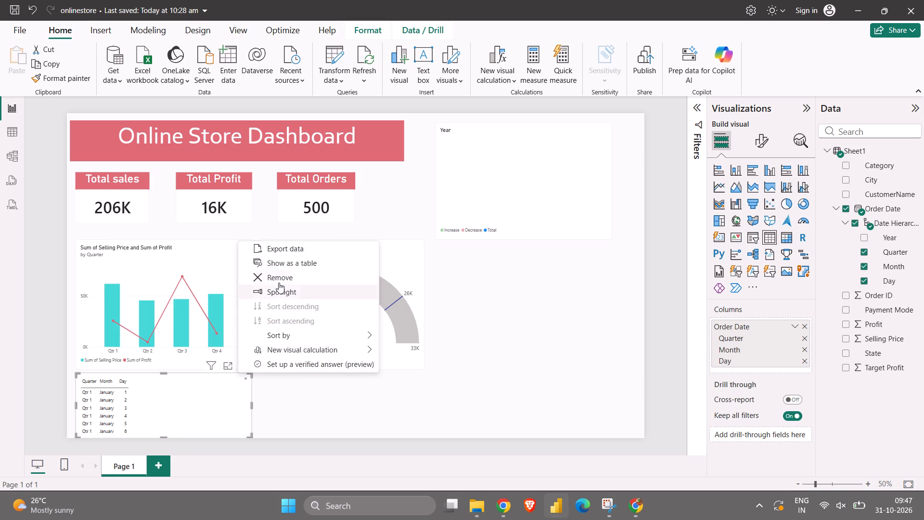
left_click(278, 275)
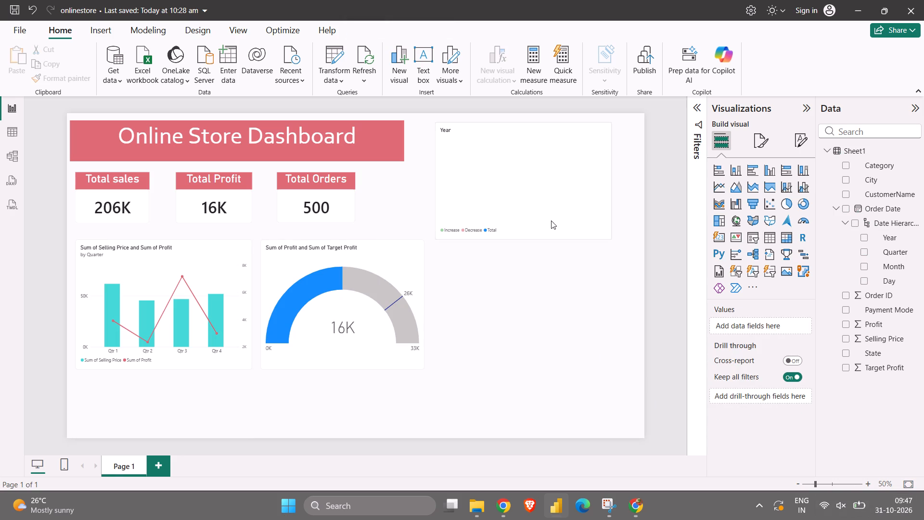
Set Profit as the waterfall chart's Y-axis value.
left_click(549, 195)
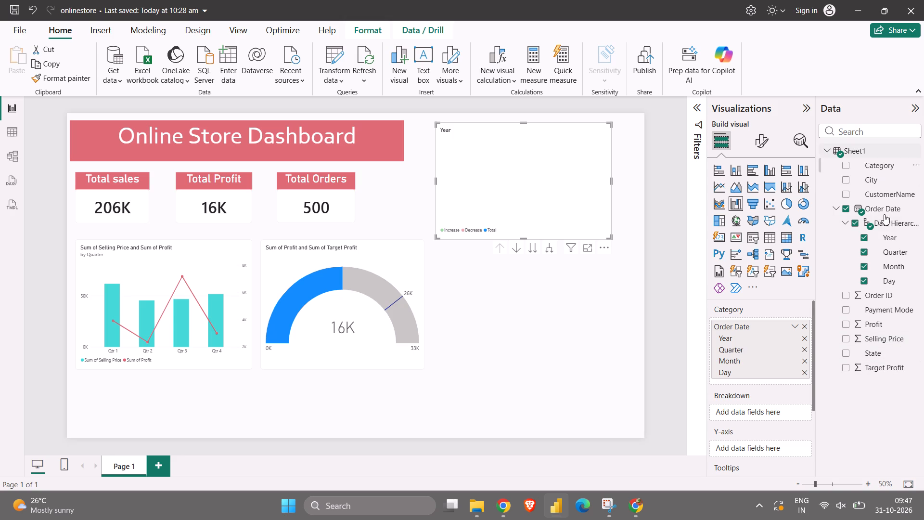
left_click_drag(874, 323, 804, 390)
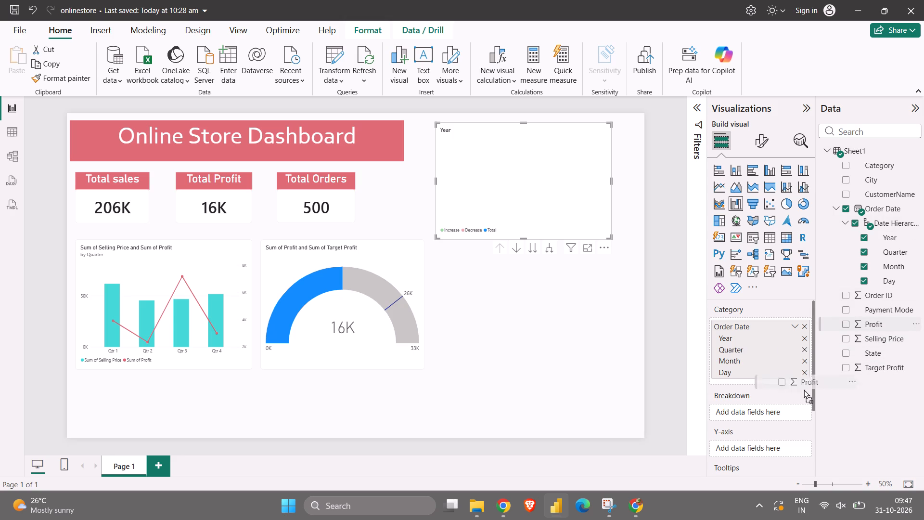
left_click_drag(804, 390, 775, 446)
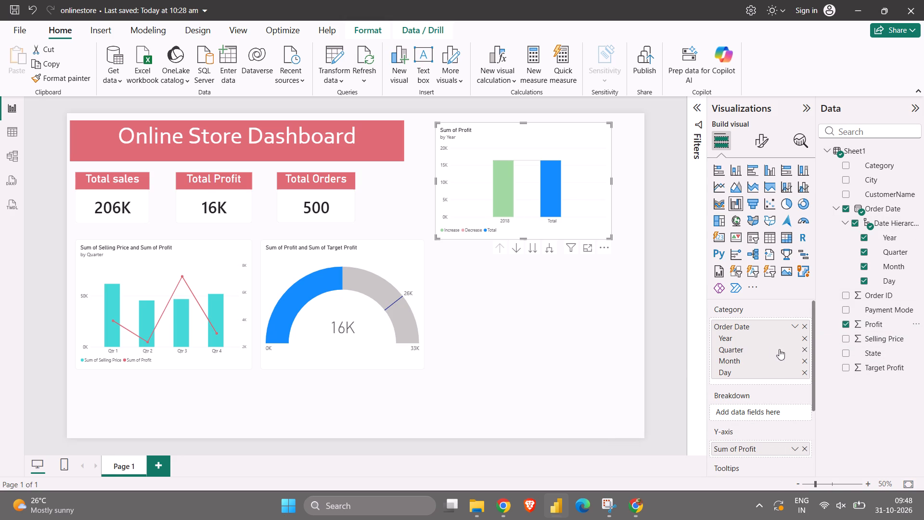
Remove Year, Quarter and Day from the waterfall chart's category, keeping only Month.
left_click(804, 338)
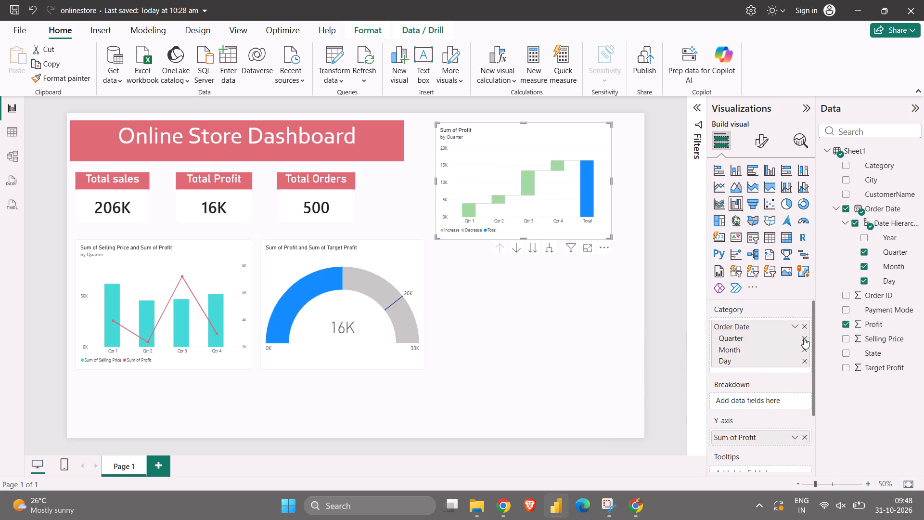
left_click(804, 338)
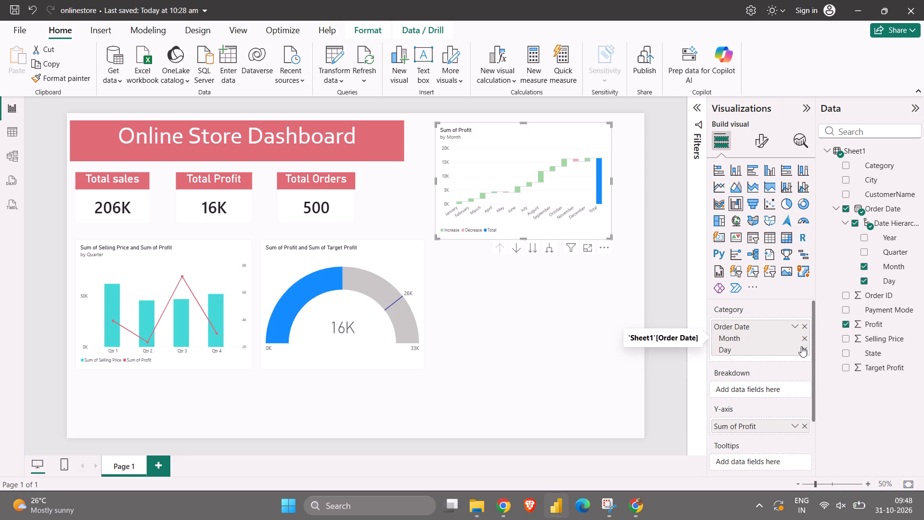
left_click(804, 350)
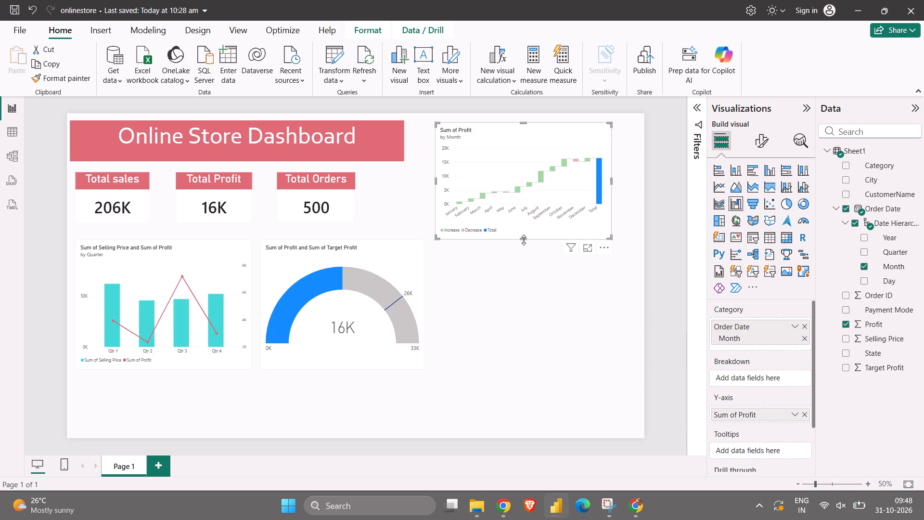
Increase the waterfall chart's height slightly by extending its lower edge.
left_click_drag(524, 240, 533, 258)
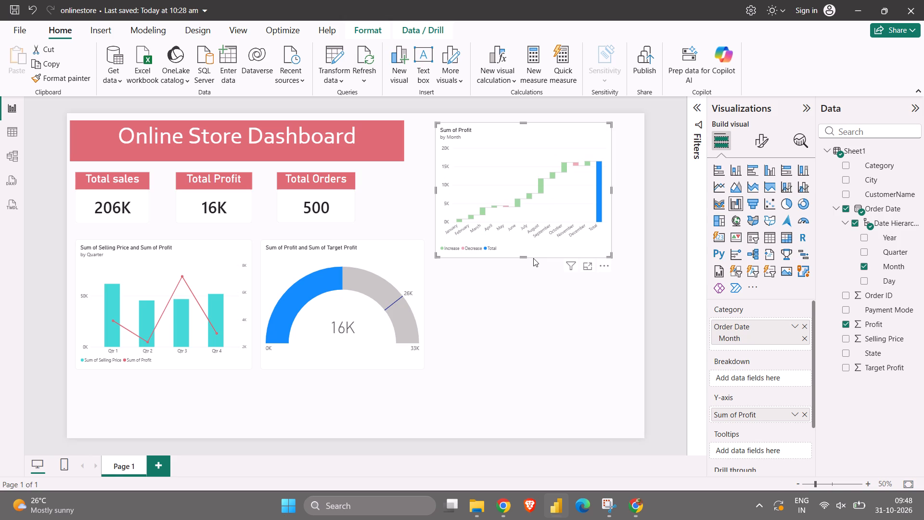
Examine the waterfall chart's formatting options for the X-axis, Y-axis, legend, gridlines, column colours and column layout.
left_click(763, 144)
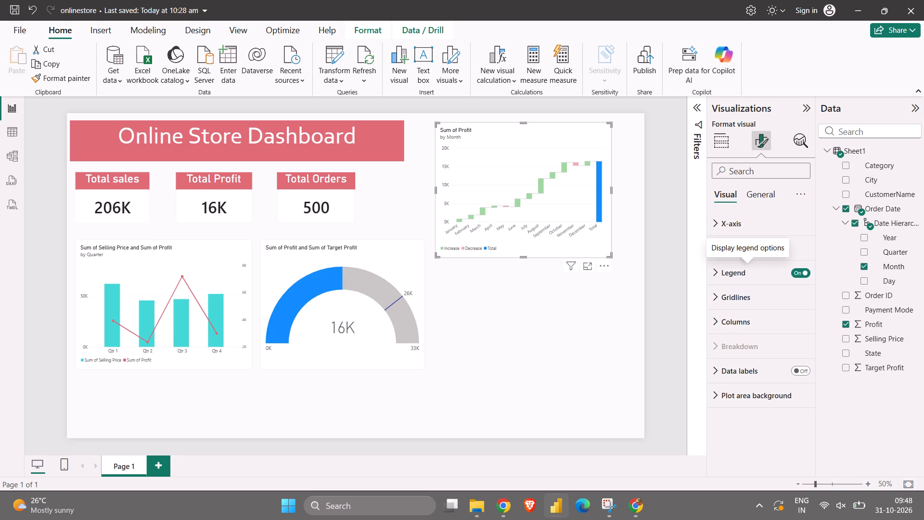
left_click(739, 220)
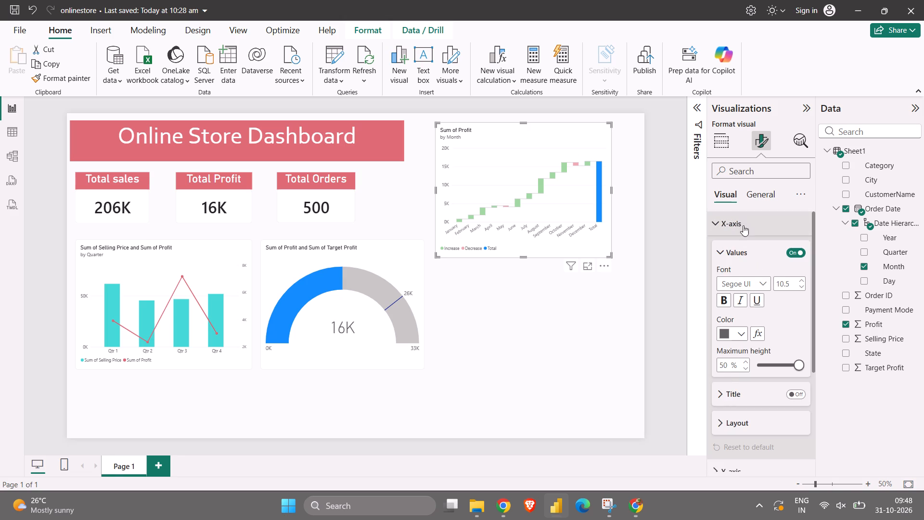
scroll(752, 333, "down", 1)
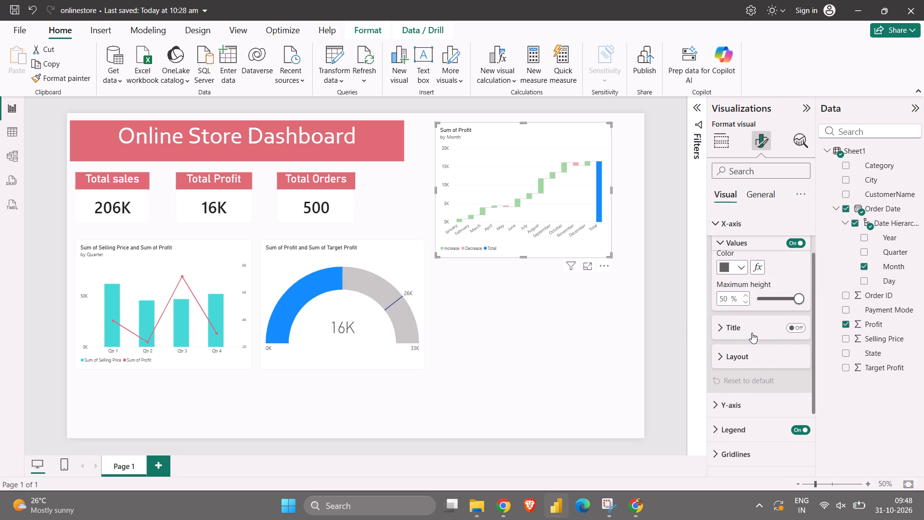
left_click(728, 396)
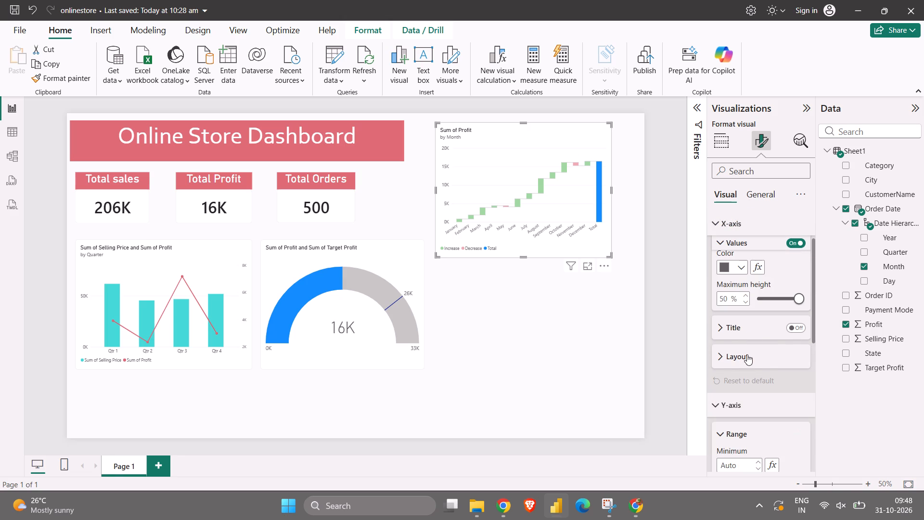
left_click(743, 359)
scroll(743, 359, "down", 1)
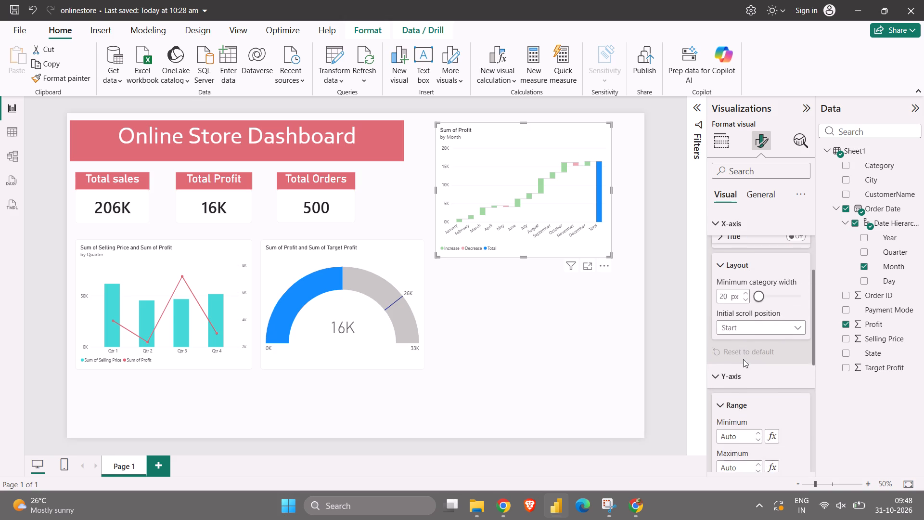
scroll(743, 359, "down", 2)
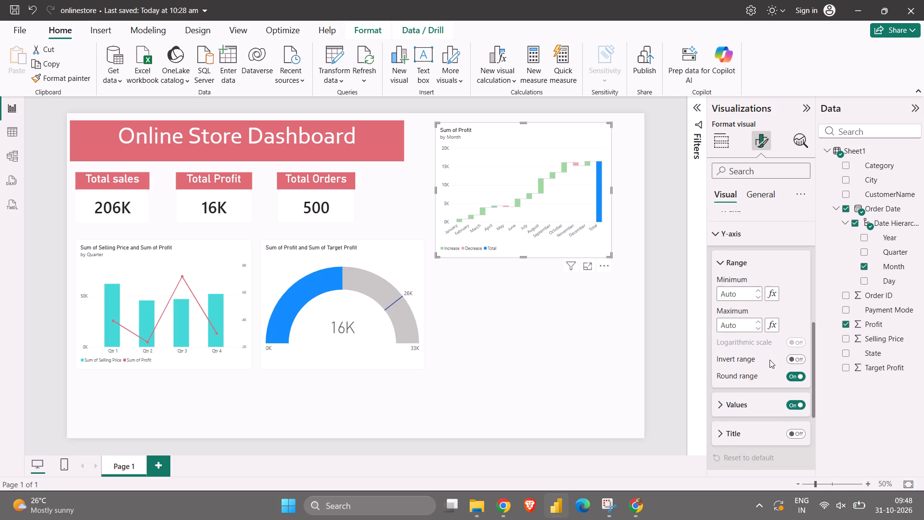
left_click(745, 398)
scroll(745, 398, "down", 1)
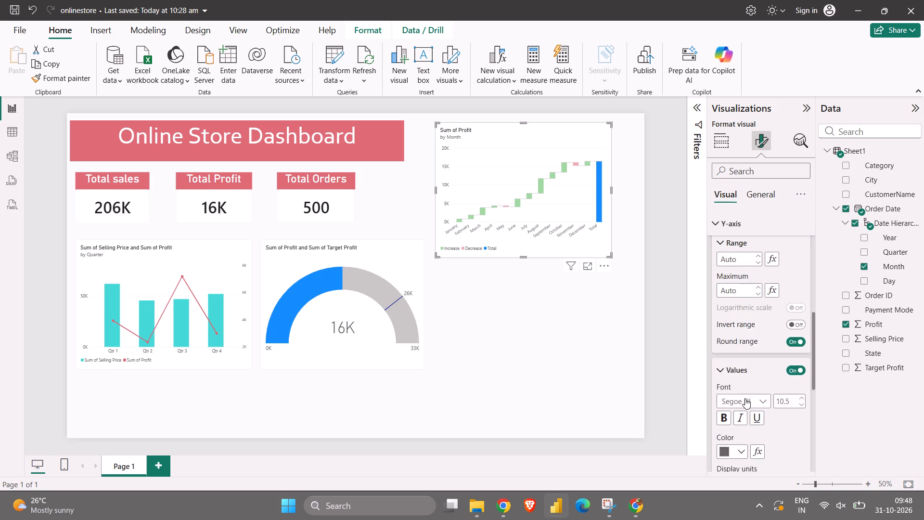
scroll(745, 398, "down", 3)
left_click(742, 400)
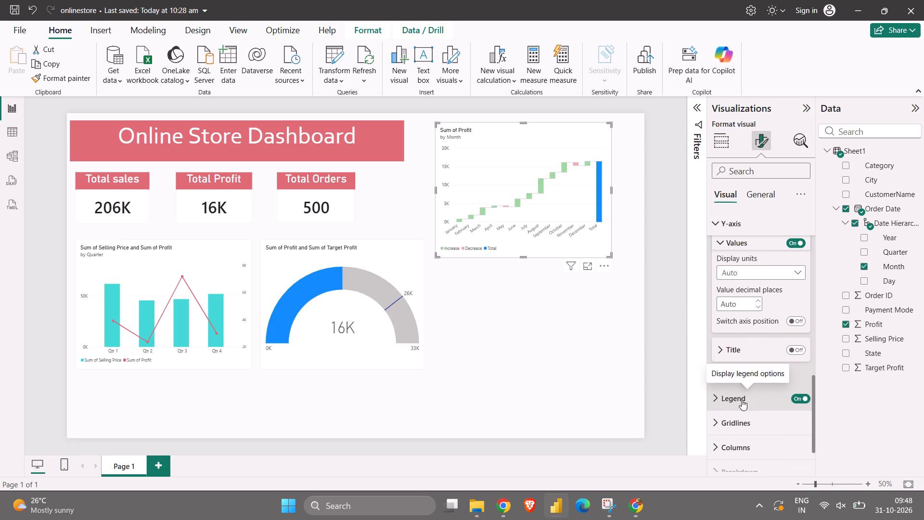
scroll(742, 400, "down", 2)
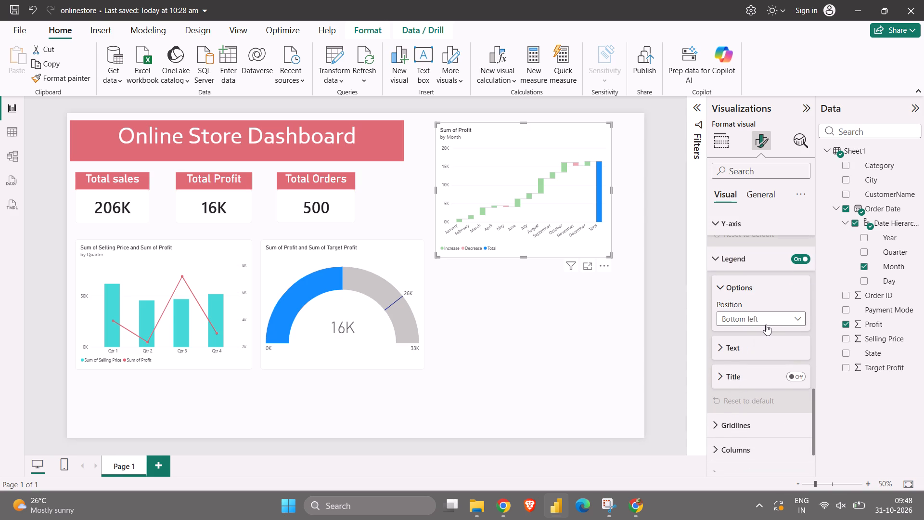
scroll(766, 325, "down", 2)
left_click(751, 366)
scroll(751, 366, "down", 1)
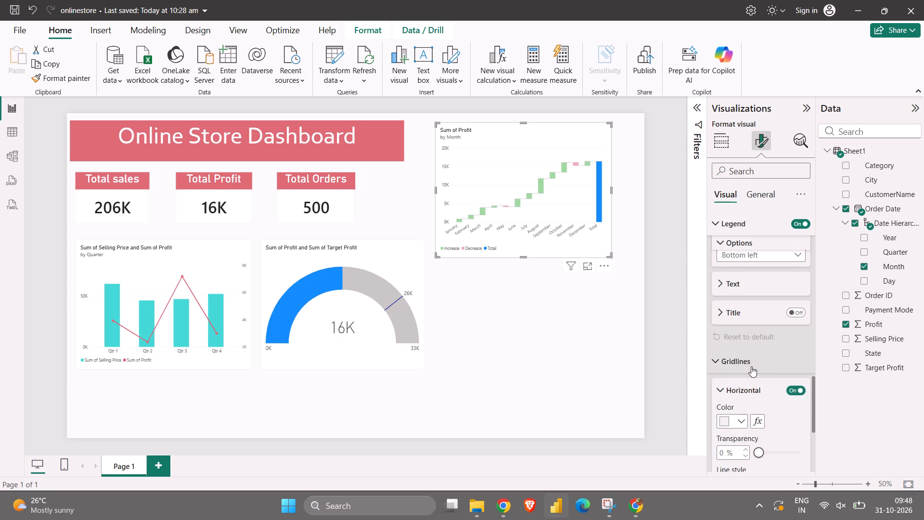
scroll(751, 366, "down", 2)
left_click(719, 388)
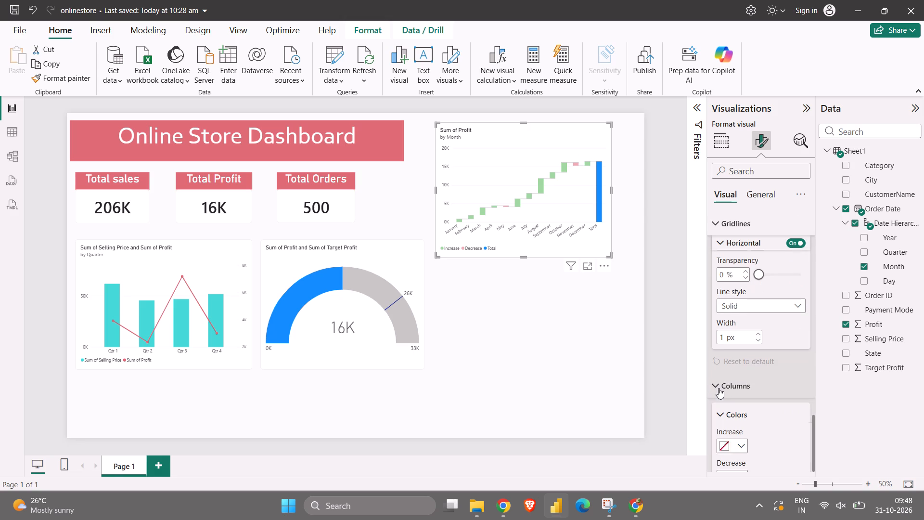
scroll(719, 388, "down", 2)
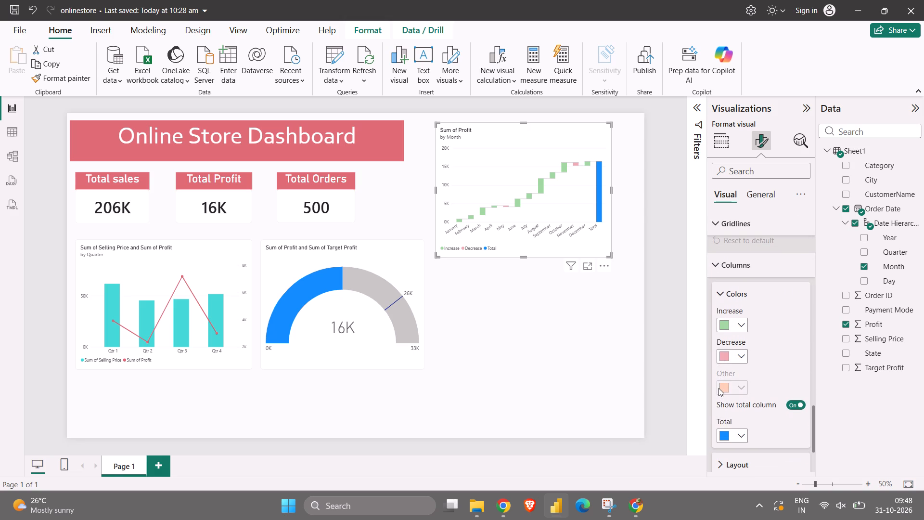
scroll(719, 388, "down", 2)
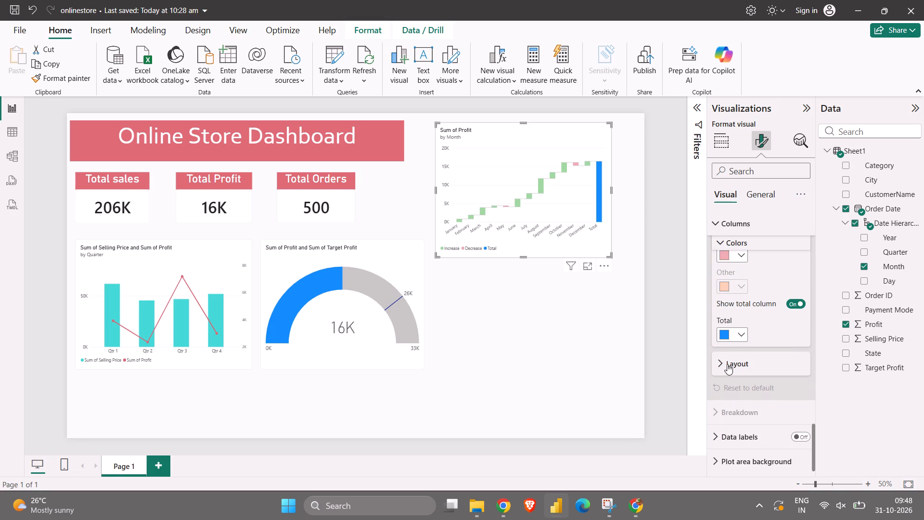
left_click(727, 364)
scroll(727, 364, "down", 1)
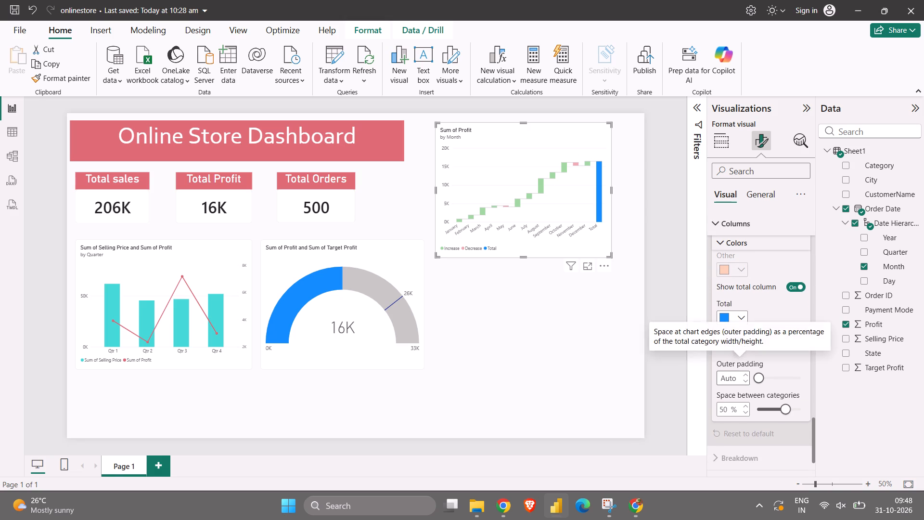
scroll(728, 380, "up", 2)
scroll(728, 380, "down", 1)
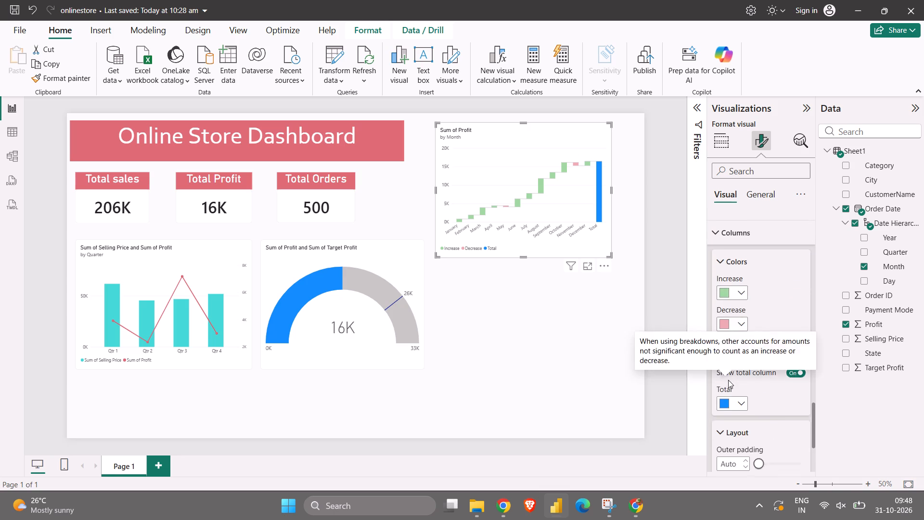
scroll(728, 380, "down", 3)
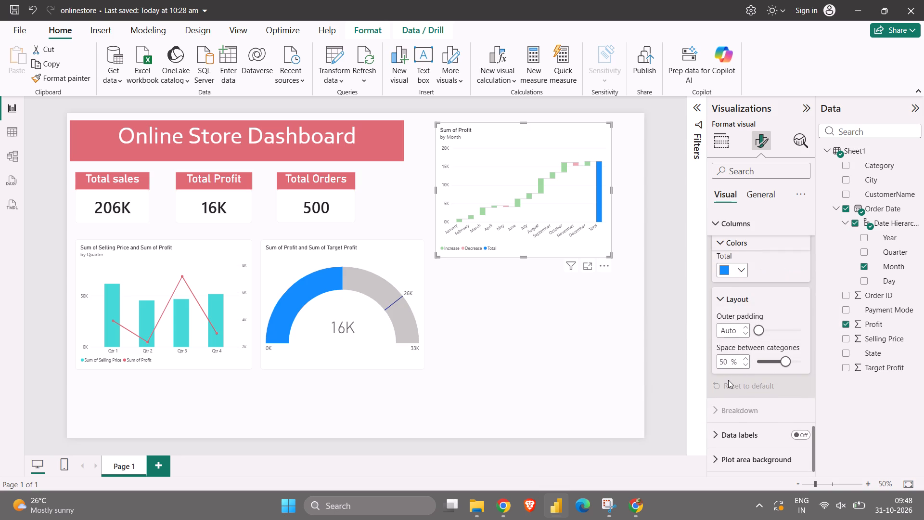
Examine the profit gauge's data label and target label formatting options.
left_click(337, 321)
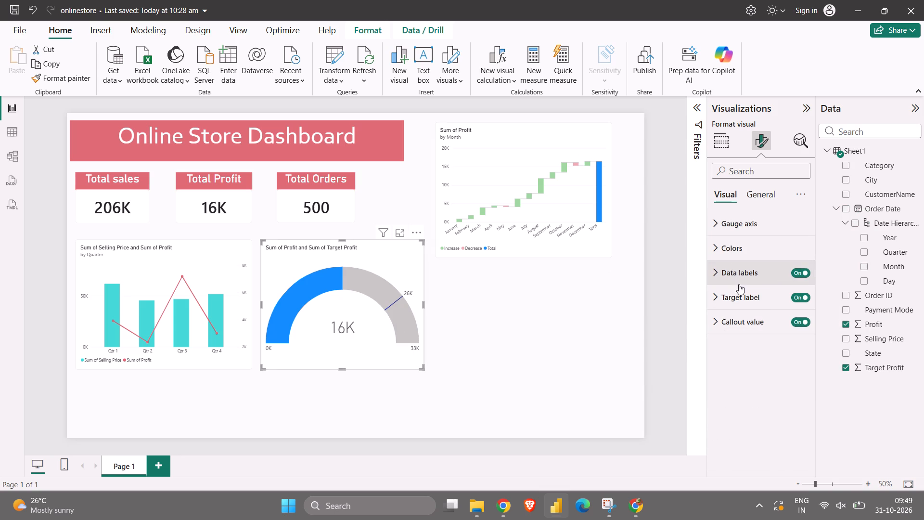
left_click(741, 290)
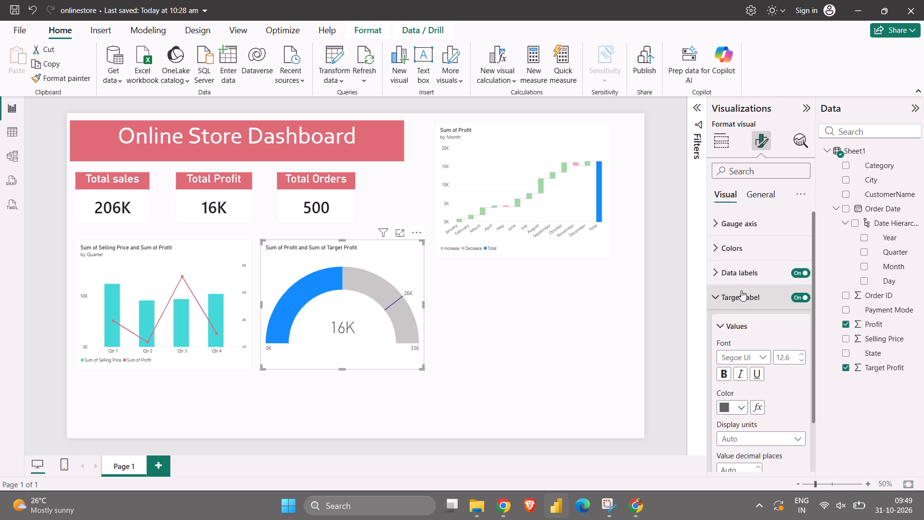
left_click(734, 274)
scroll(734, 274, "down", 2)
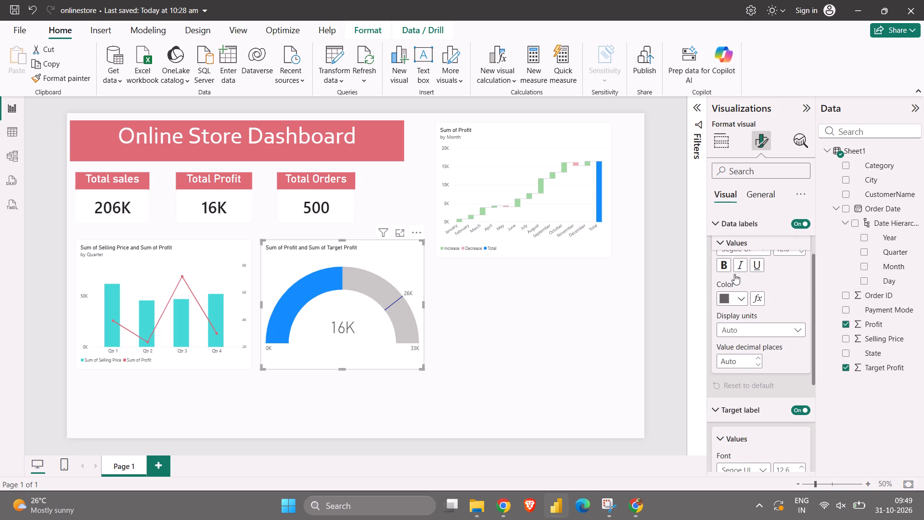
scroll(757, 384, "down", 3)
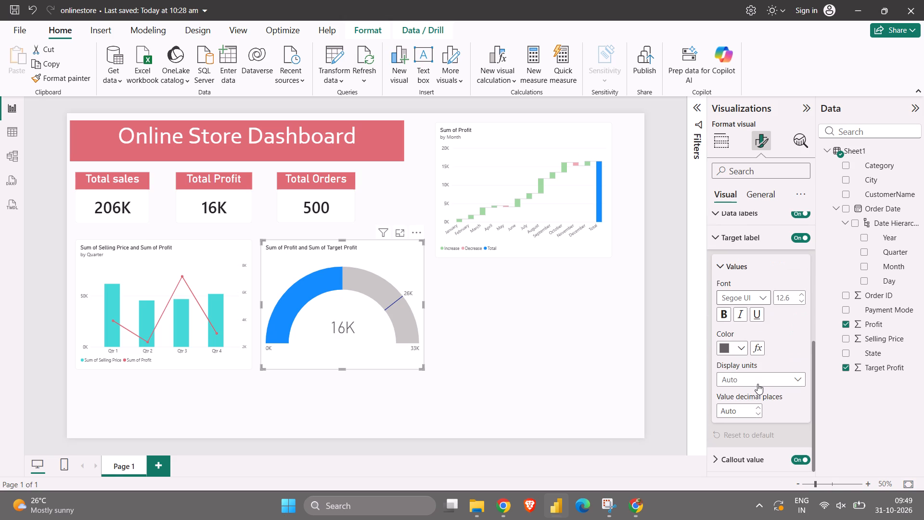
scroll(757, 384, "down", 1)
scroll(743, 245, "up", 6)
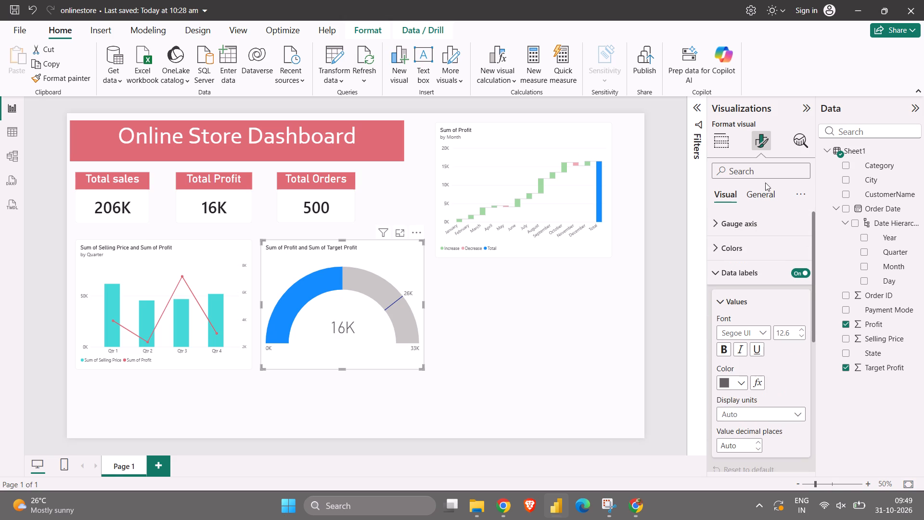
Examine the profit gauge's general properties and its title, subtitle, divider and spacing options.
left_click(763, 195)
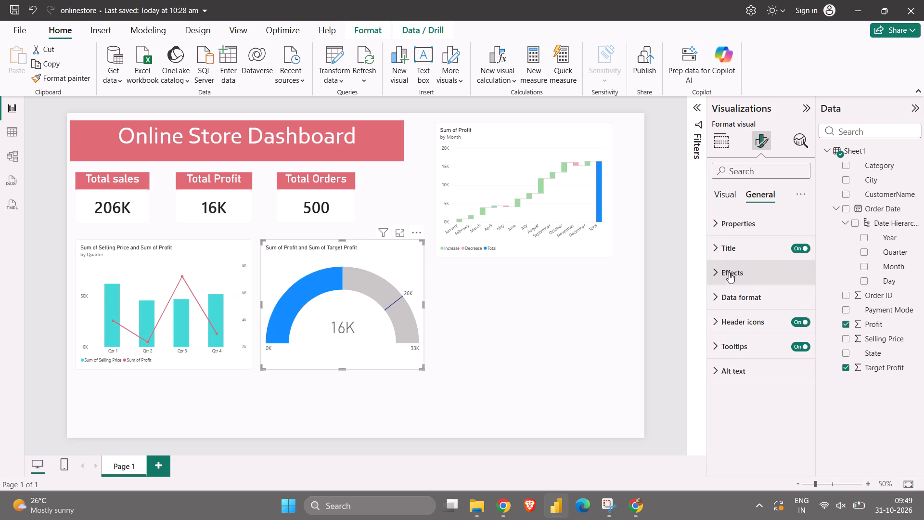
left_click(738, 253)
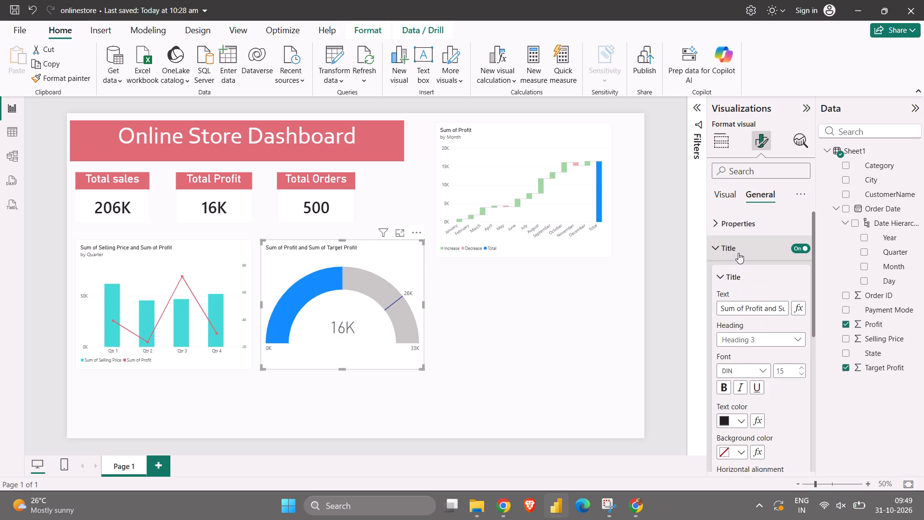
scroll(738, 253, "down", 2)
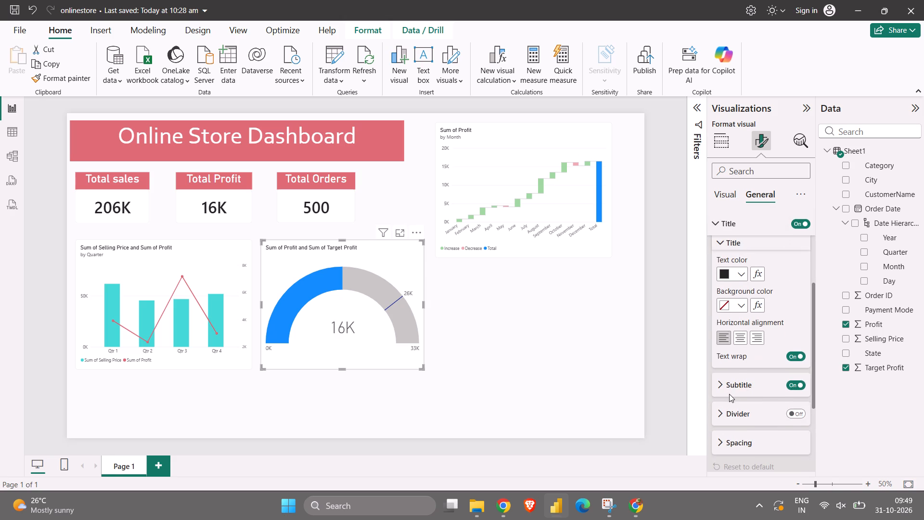
left_click(734, 396)
left_click(721, 389)
scroll(721, 389, "down", 3)
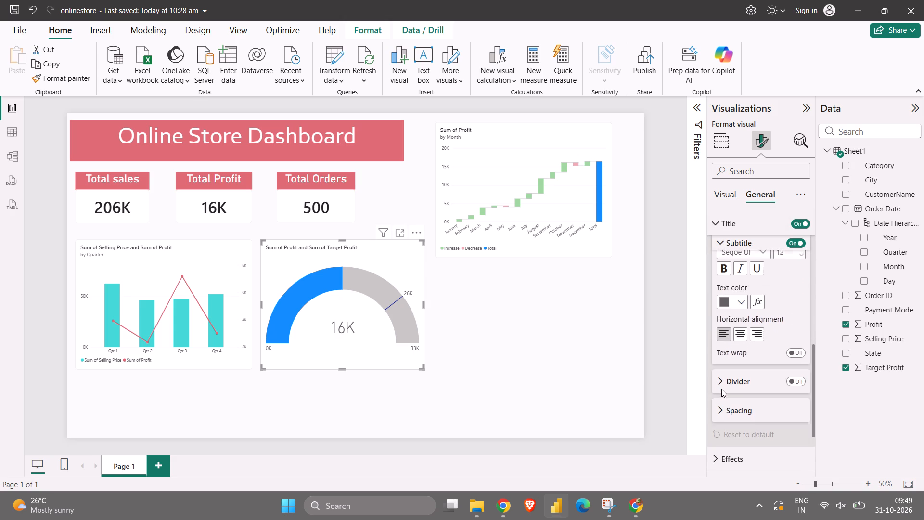
scroll(721, 389, "down", 1)
left_click(719, 378)
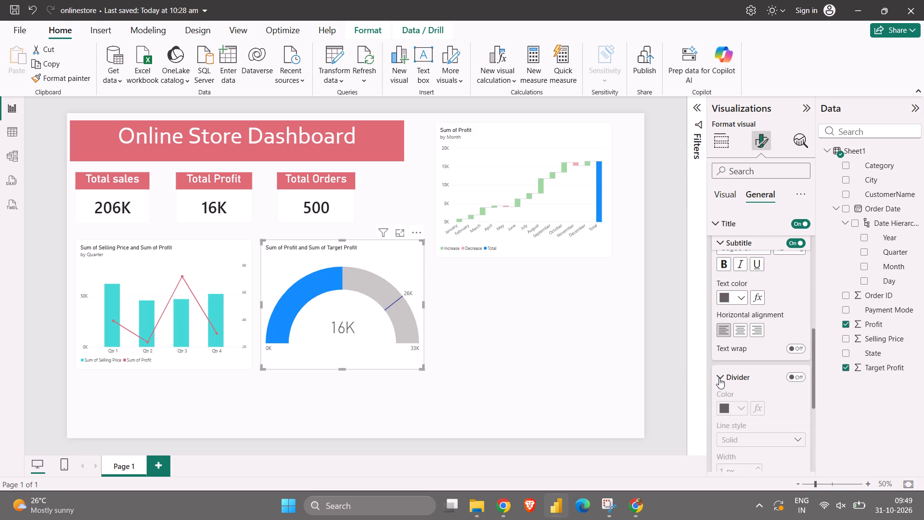
scroll(719, 378, "up", 8)
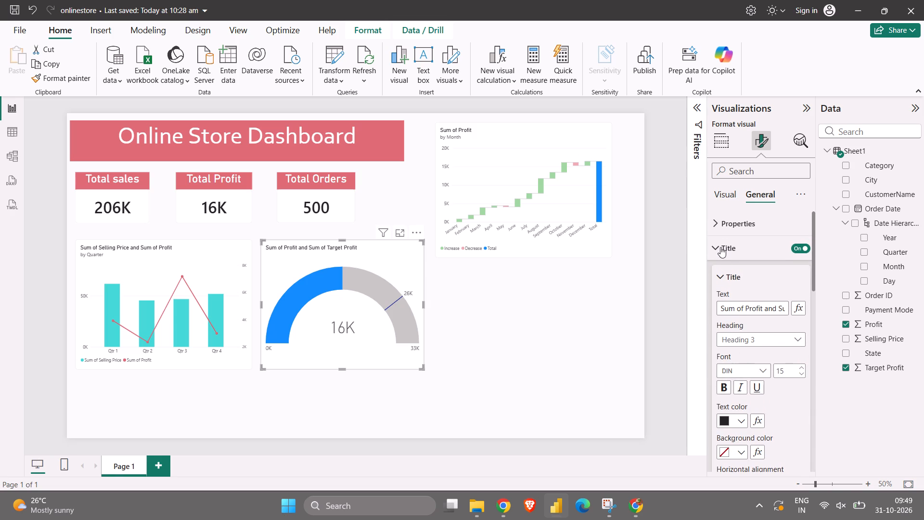
left_click(720, 247)
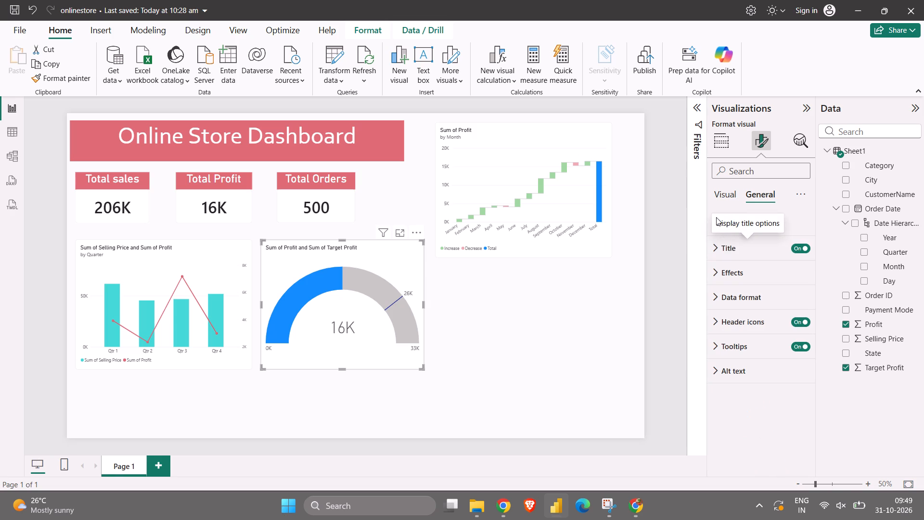
left_click(790, 221)
scroll(761, 356, "down", 3)
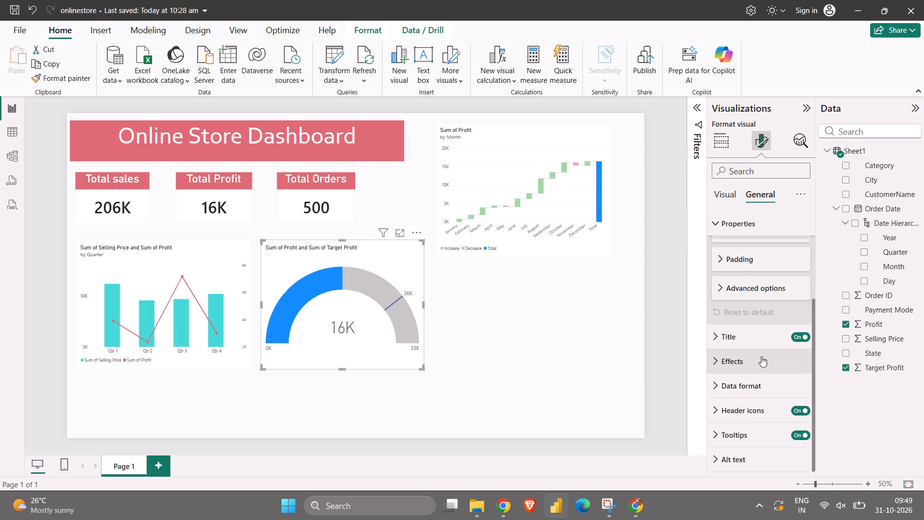
left_click(719, 332)
scroll(719, 332, "down", 2)
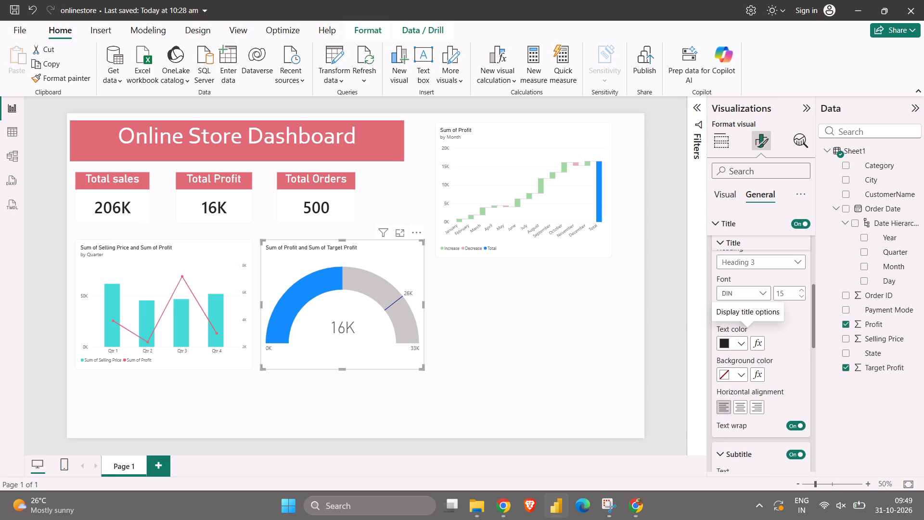
scroll(814, 355, "down", 2)
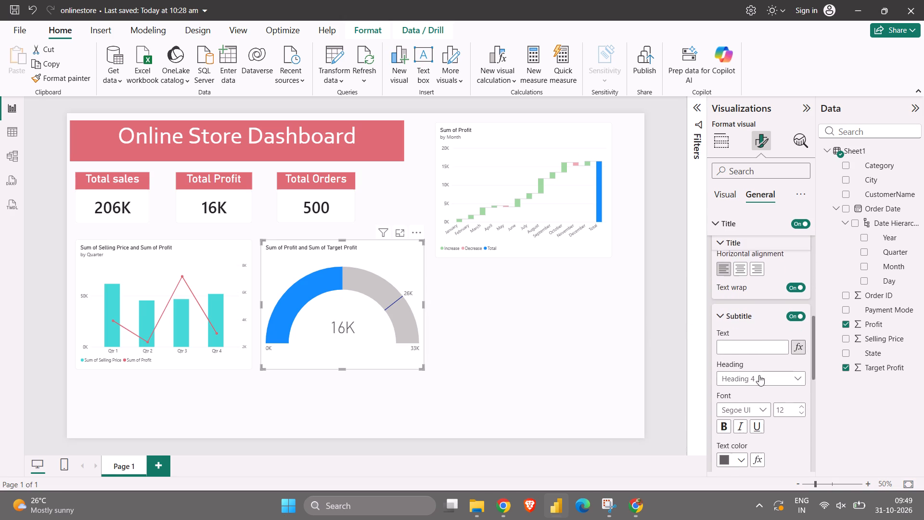
scroll(735, 312, "down", 2)
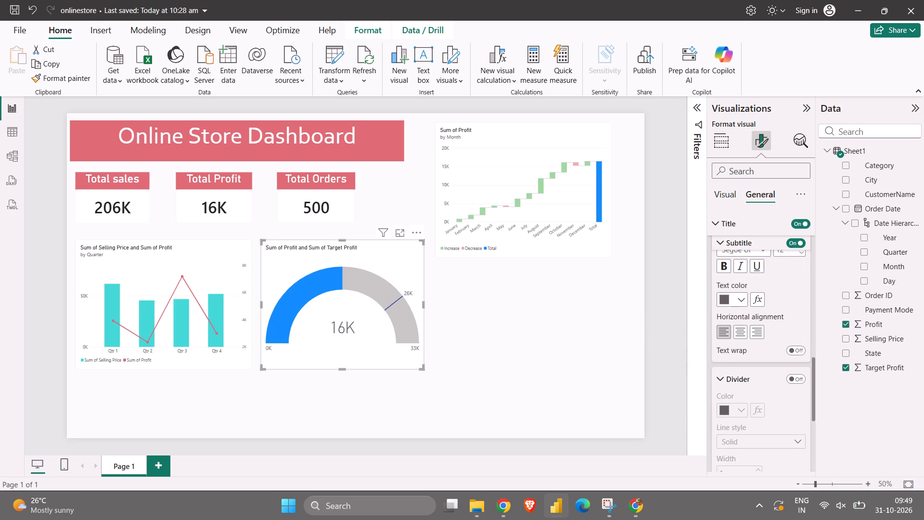
scroll(730, 377, "down", 3)
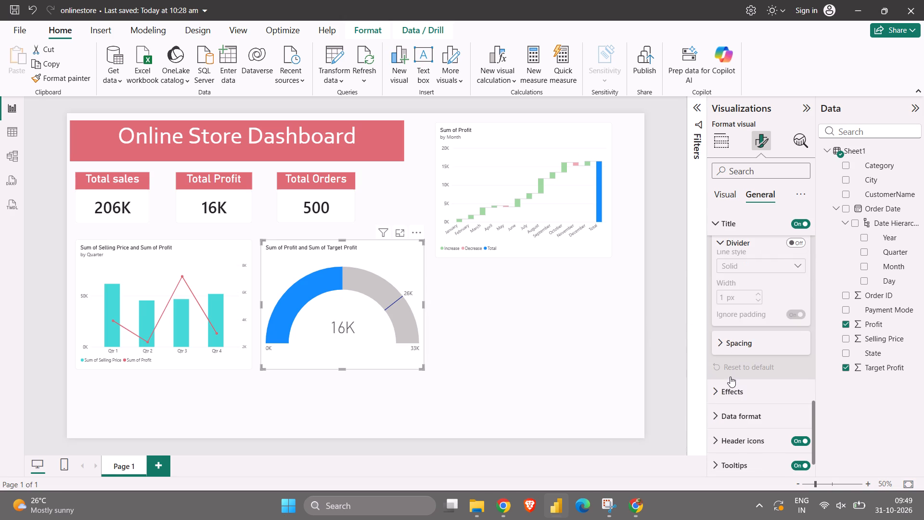
left_click(727, 311)
scroll(727, 311, "down", 2)
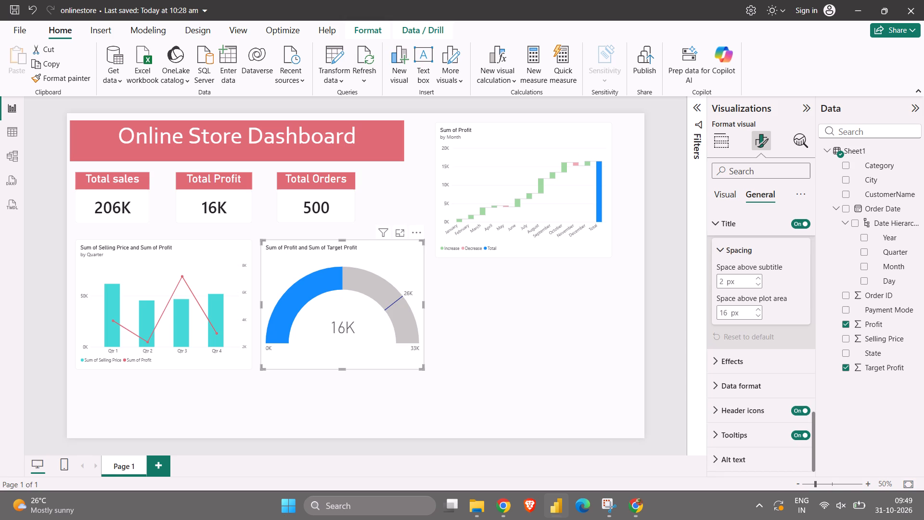
Examine the profit gauge's effects, data format and header icon options, leaving the gauge deselected.
left_click(718, 371)
scroll(718, 371, "down", 1)
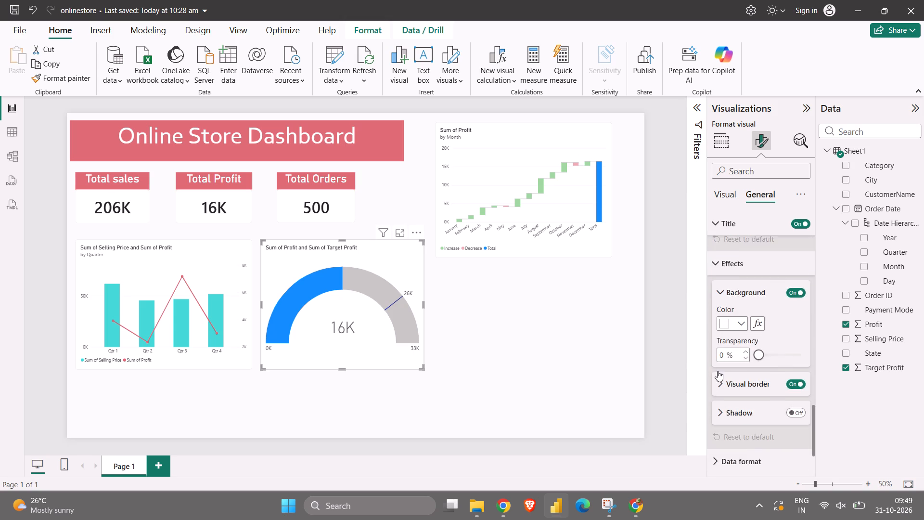
scroll(718, 371, "down", 2)
left_click(732, 395)
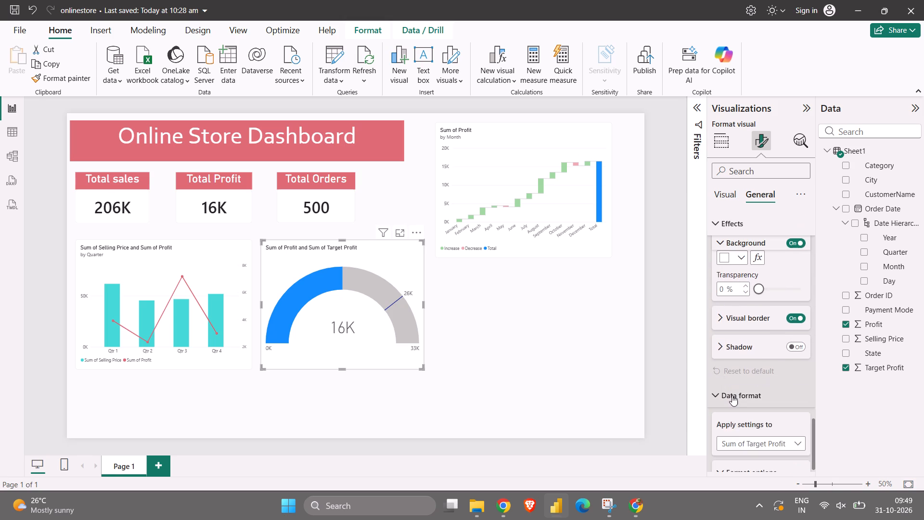
scroll(732, 395, "down", 2)
left_click(732, 410)
scroll(732, 410, "down", 1)
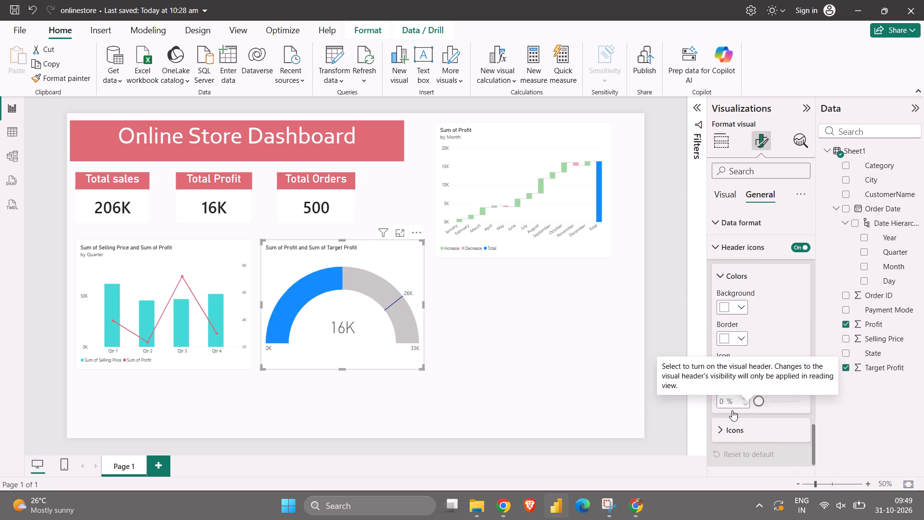
scroll(732, 410, "down", 1)
left_click(555, 358)
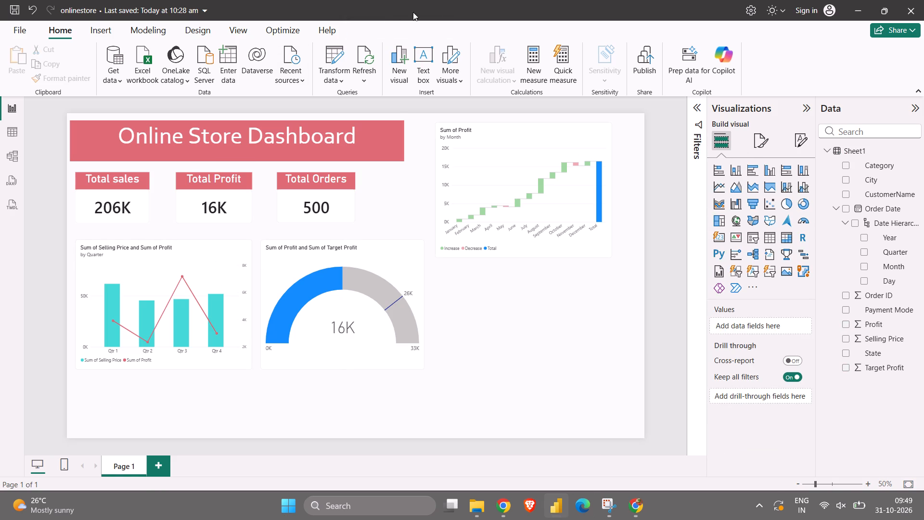
Add an empty map visual to the dashboard page.
left_click(109, 25)
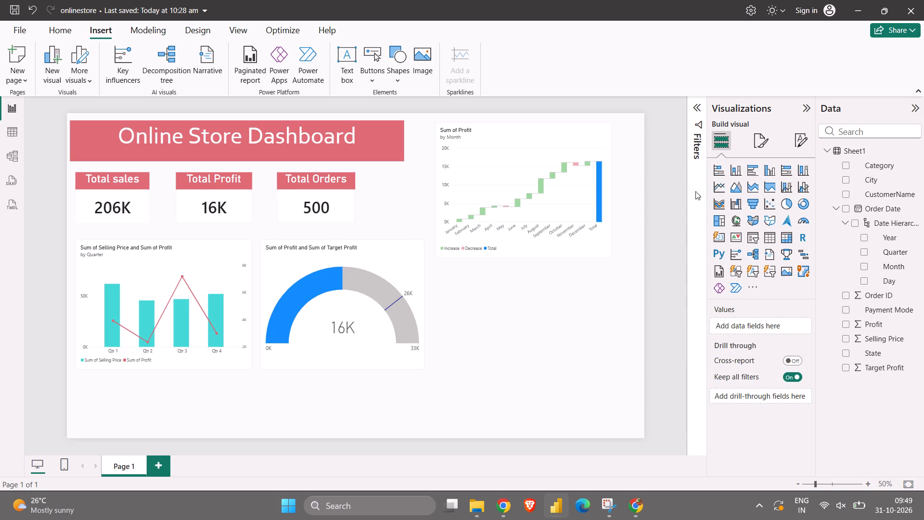
left_click(739, 224)
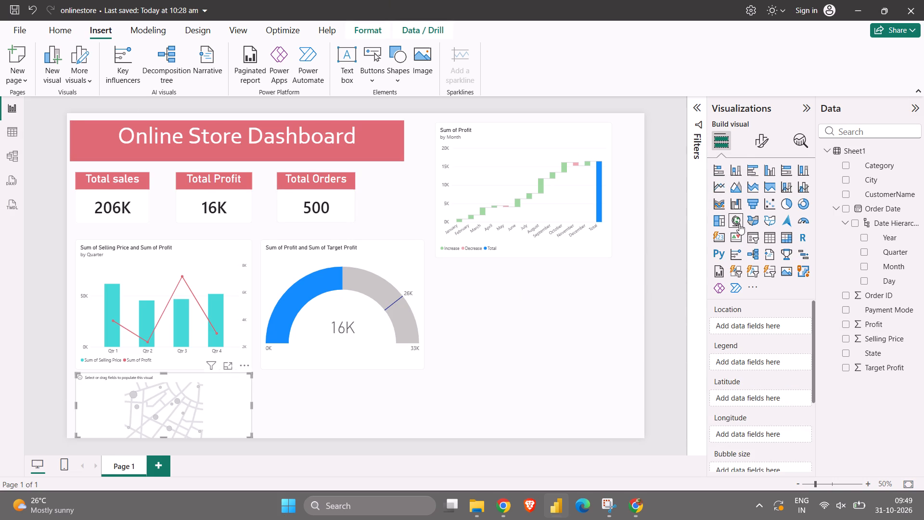
In the Sheet1 data table, set the State column's data category to State or Province.
left_click(18, 132)
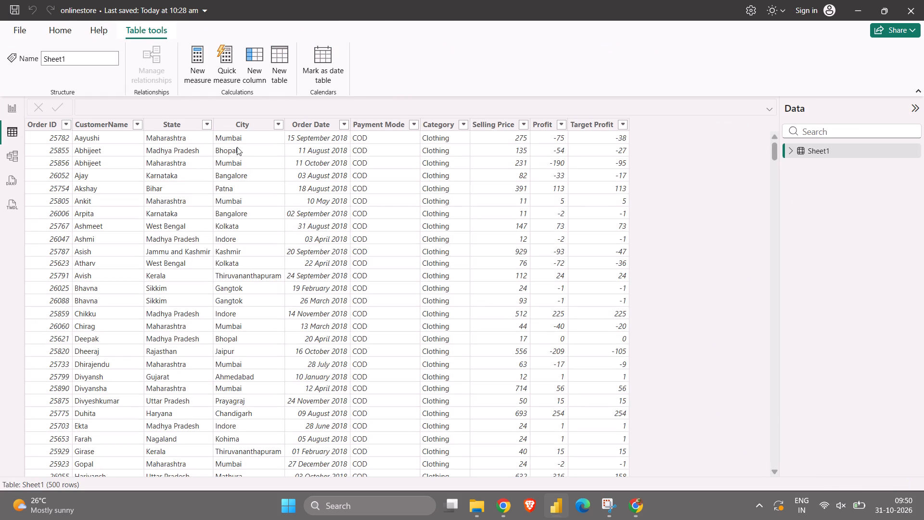
left_click(175, 128)
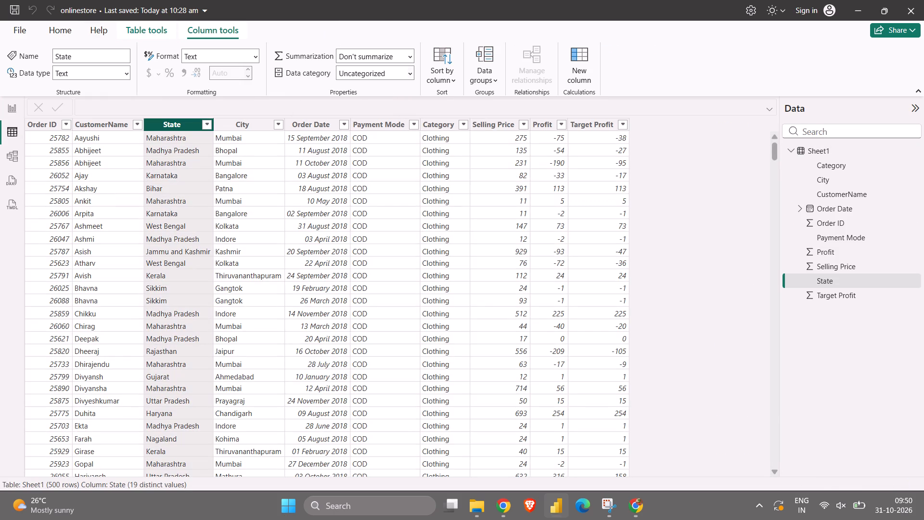
left_click(411, 77)
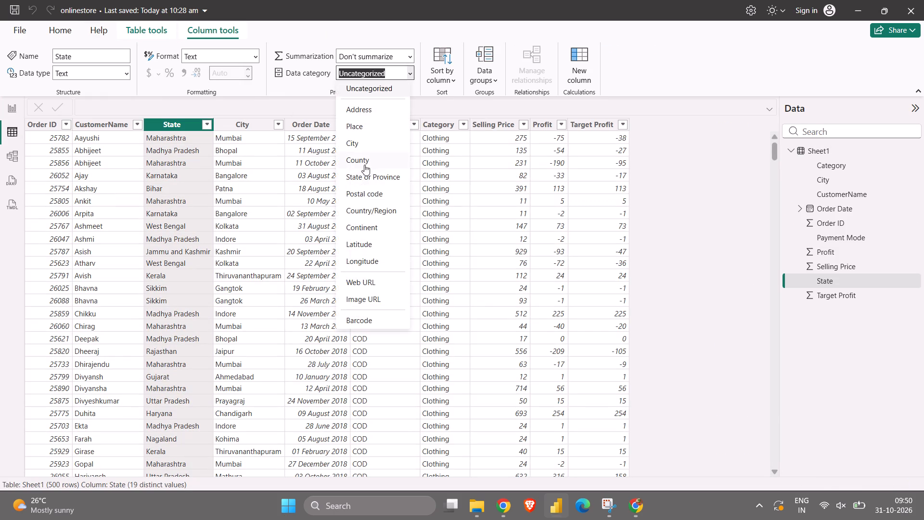
left_click(370, 176)
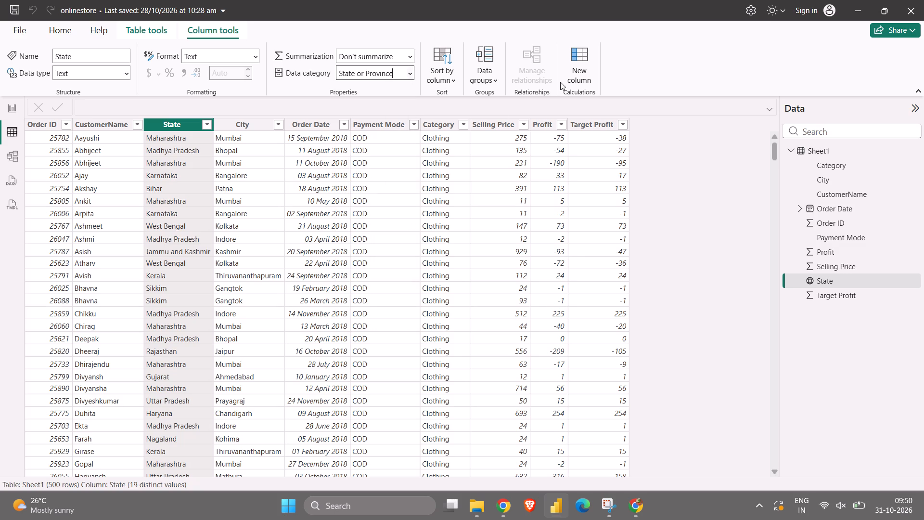
left_click(659, 92)
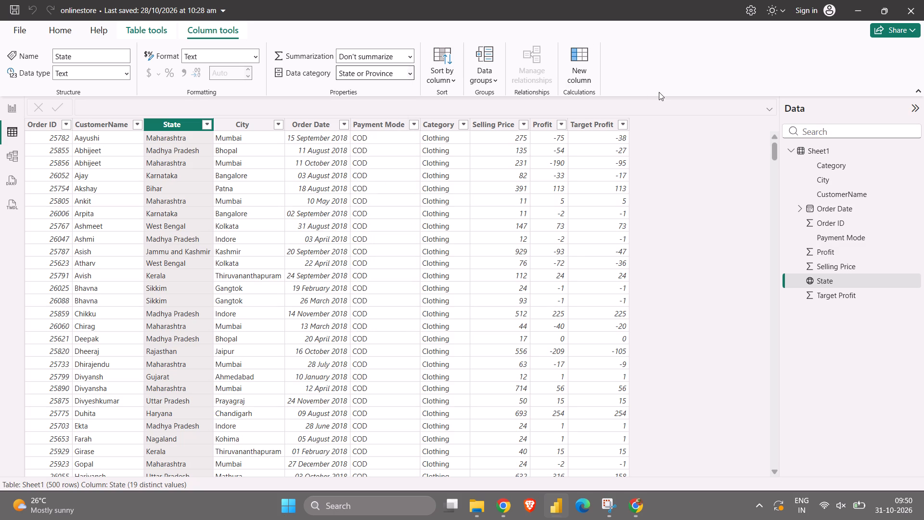
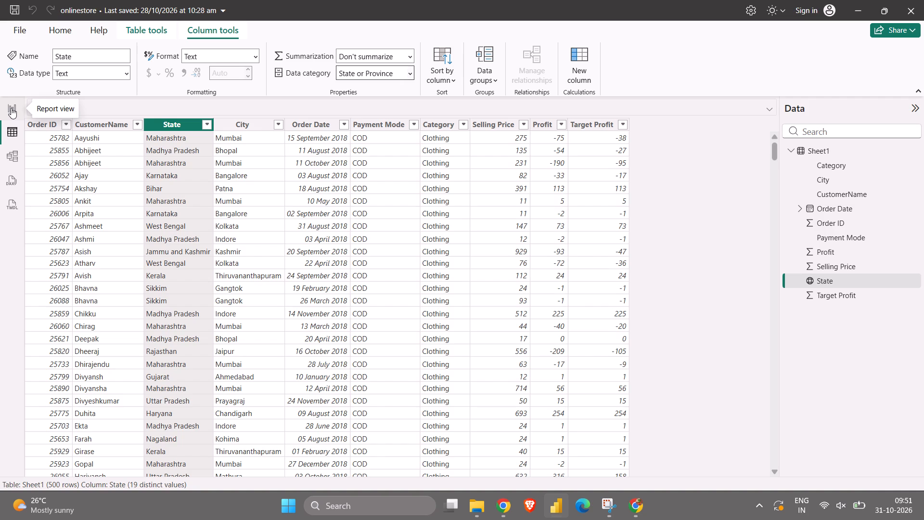
Return from the data table to the report view of the dashboard page.
left_click(11, 108)
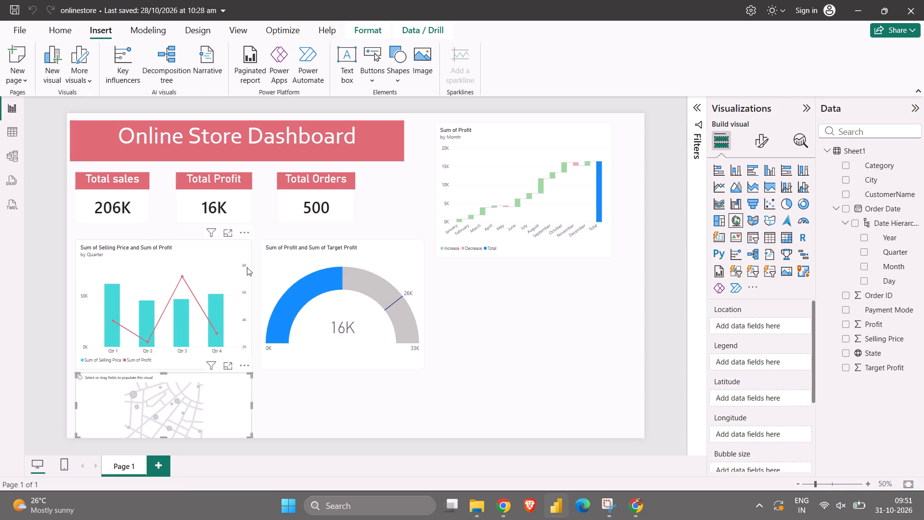
scroll(247, 267, "down", 2)
scroll(485, 393, "down", 2)
scroll(553, 386, "down", 1)
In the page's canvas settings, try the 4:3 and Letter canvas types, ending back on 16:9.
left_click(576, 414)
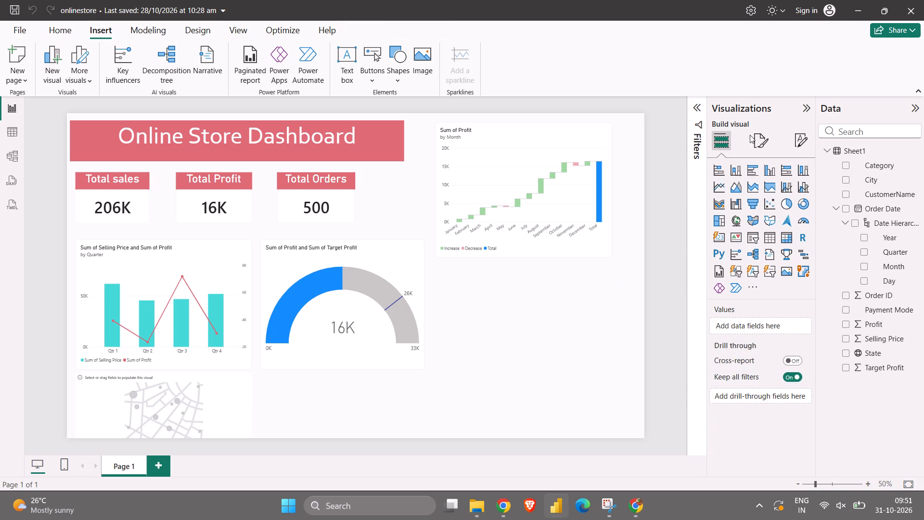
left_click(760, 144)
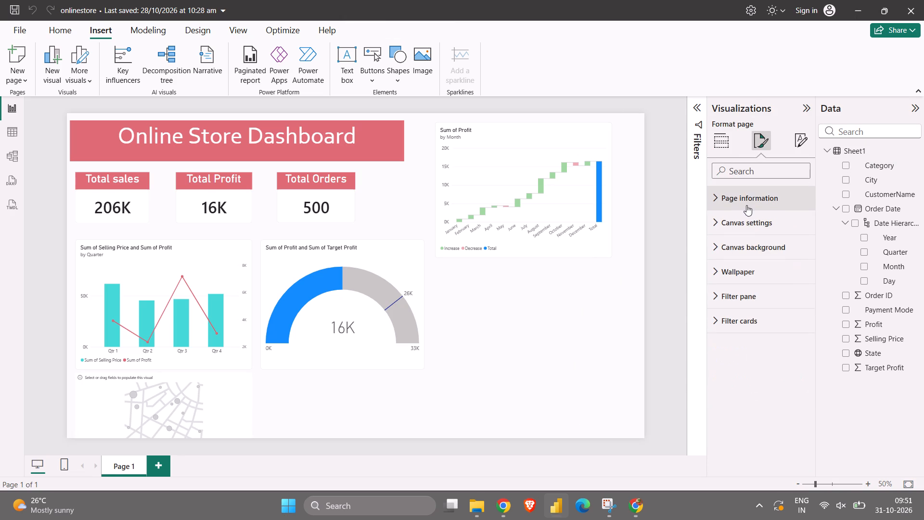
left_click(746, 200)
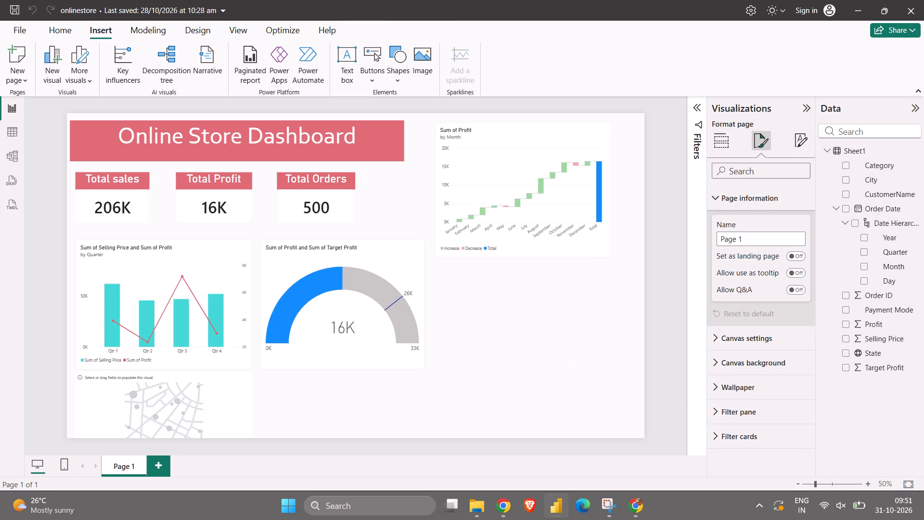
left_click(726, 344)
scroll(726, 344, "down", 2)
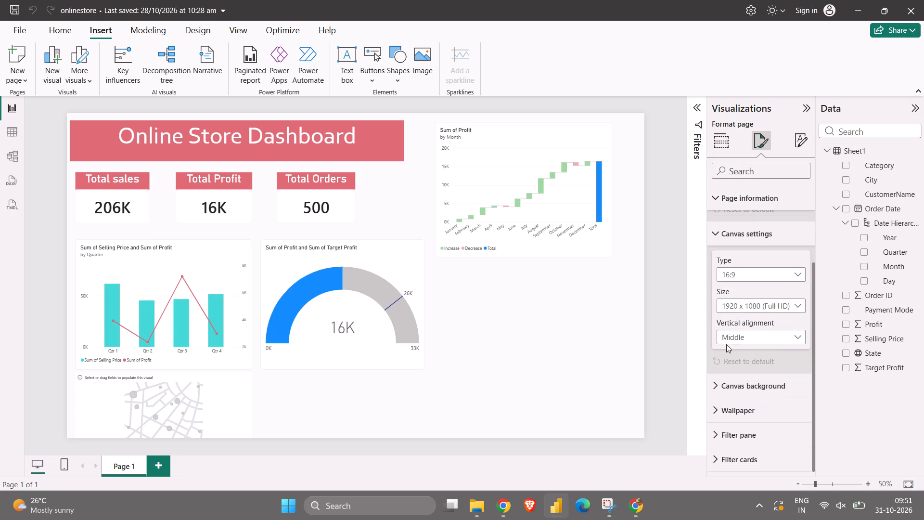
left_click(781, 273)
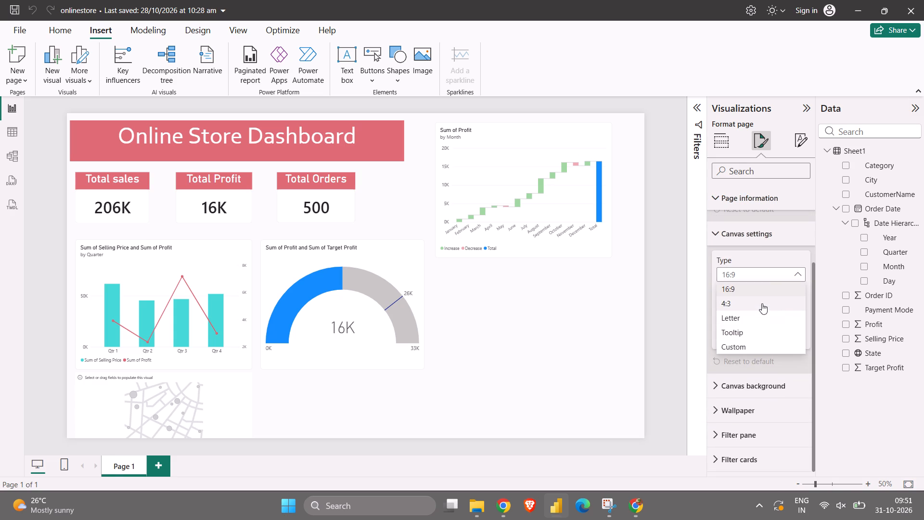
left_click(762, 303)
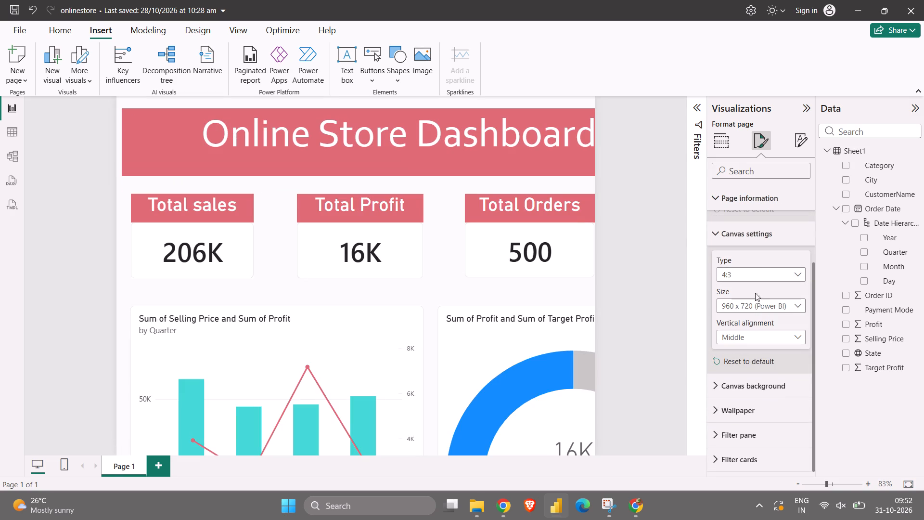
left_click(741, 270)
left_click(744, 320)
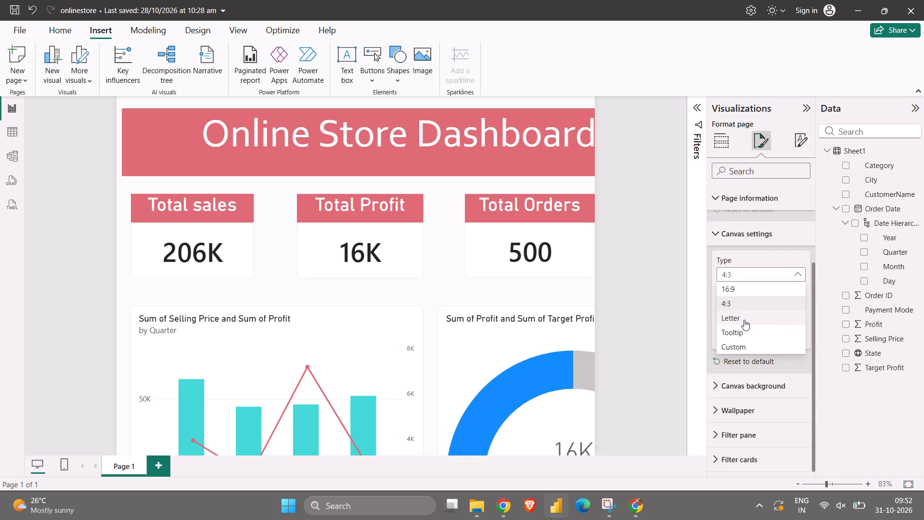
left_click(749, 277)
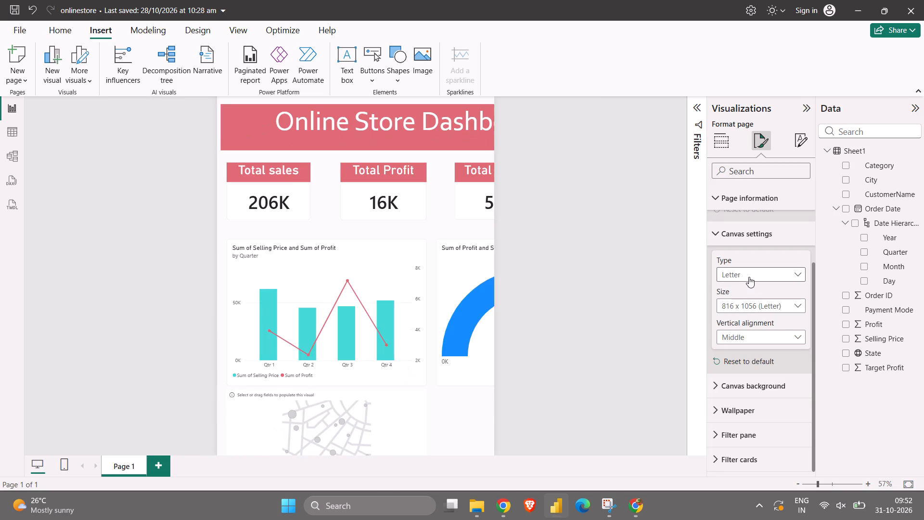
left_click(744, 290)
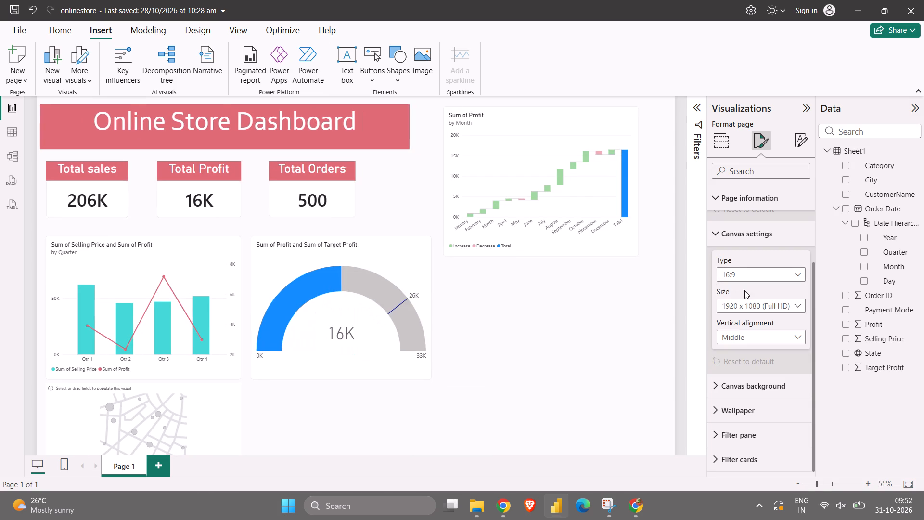
Set the page's canvas size to 2560 x 1440 (QHD) and go back to the visual-building options.
left_click(770, 306)
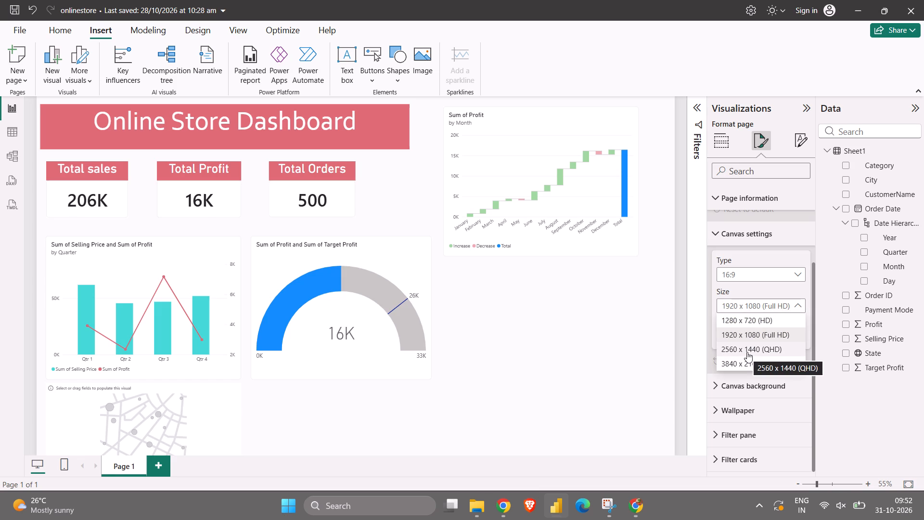
left_click(747, 352)
scroll(550, 301, "down", 1)
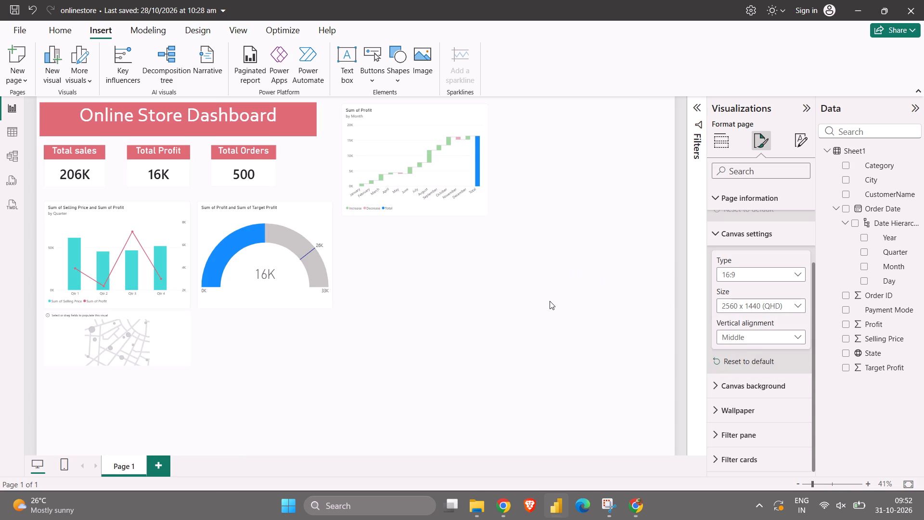
scroll(550, 301, "down", 1)
left_click(716, 141)
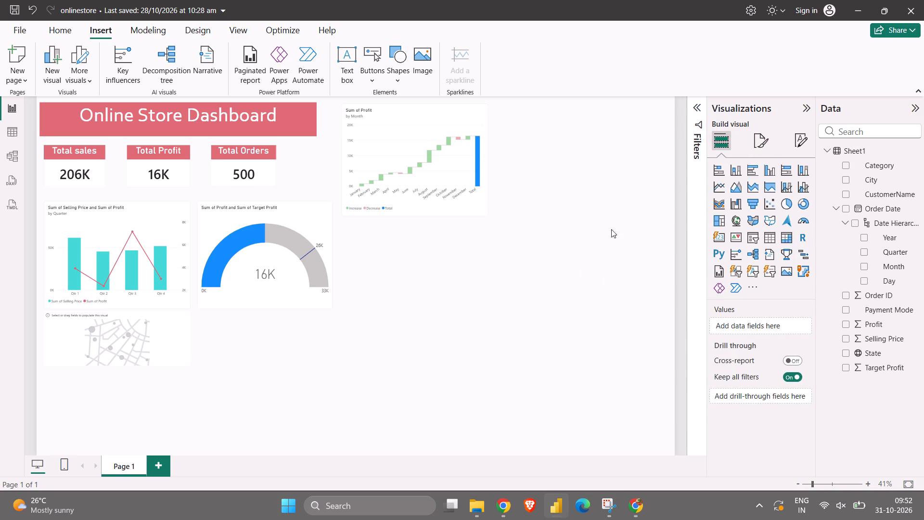
left_click(597, 245)
Enlarge the empty map visual downward to roughly twice its height below the quarterly chart, leaving it deselected.
left_click(158, 343)
left_click_drag(189, 363, 191, 404)
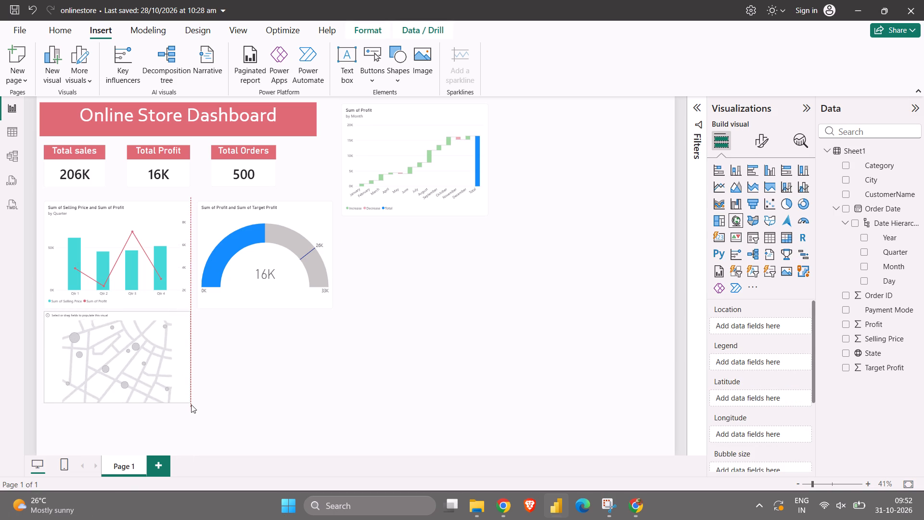
left_click_drag(191, 404, 181, 440)
left_click(270, 403)
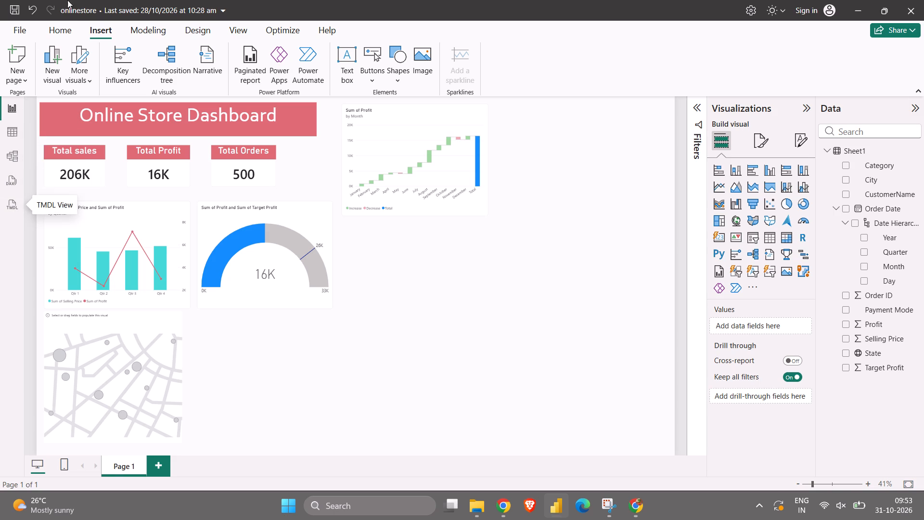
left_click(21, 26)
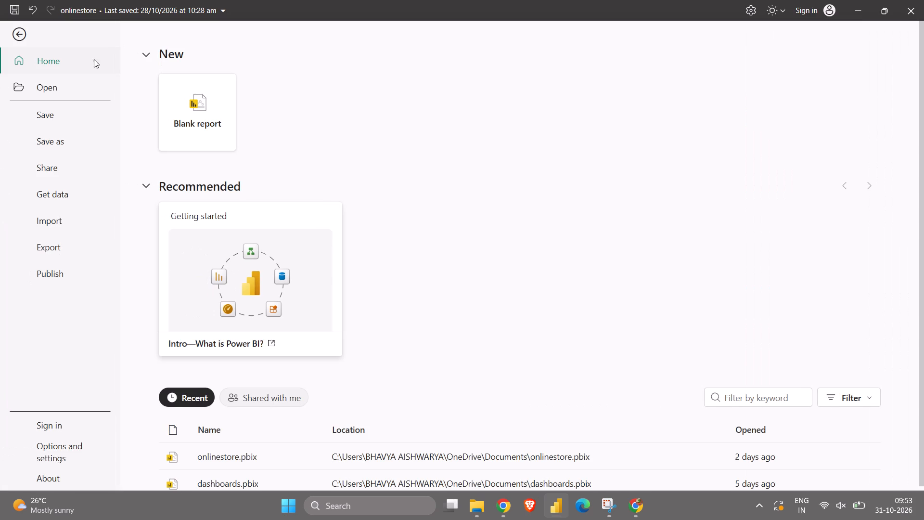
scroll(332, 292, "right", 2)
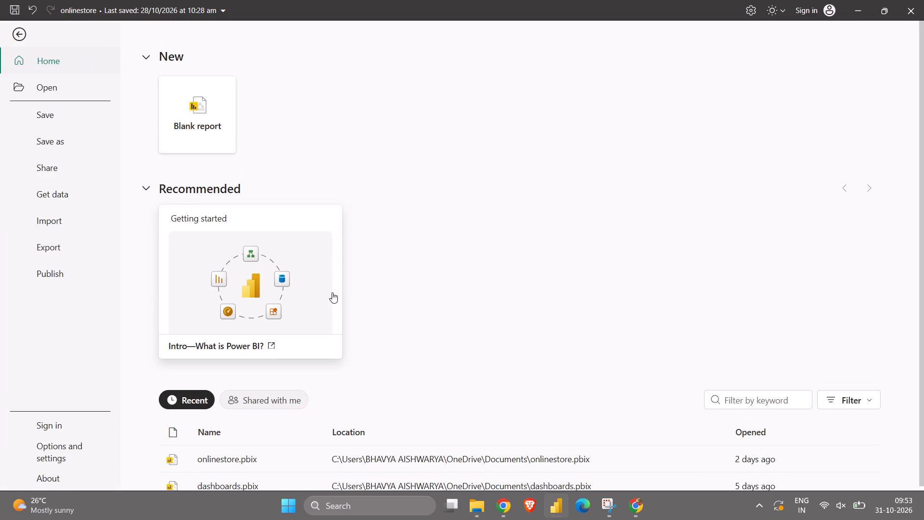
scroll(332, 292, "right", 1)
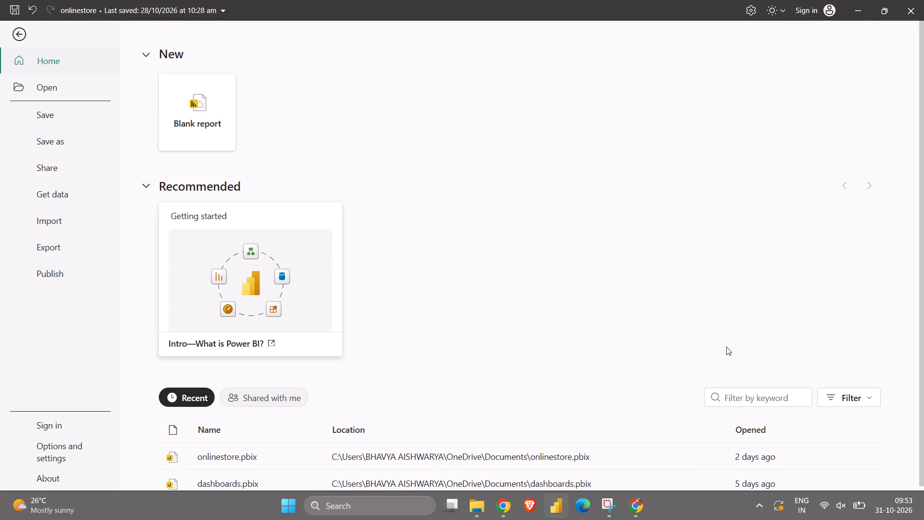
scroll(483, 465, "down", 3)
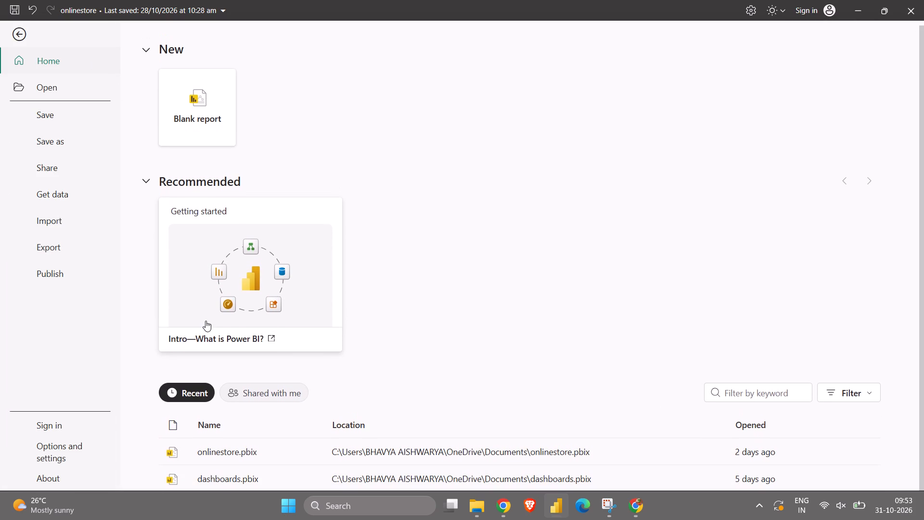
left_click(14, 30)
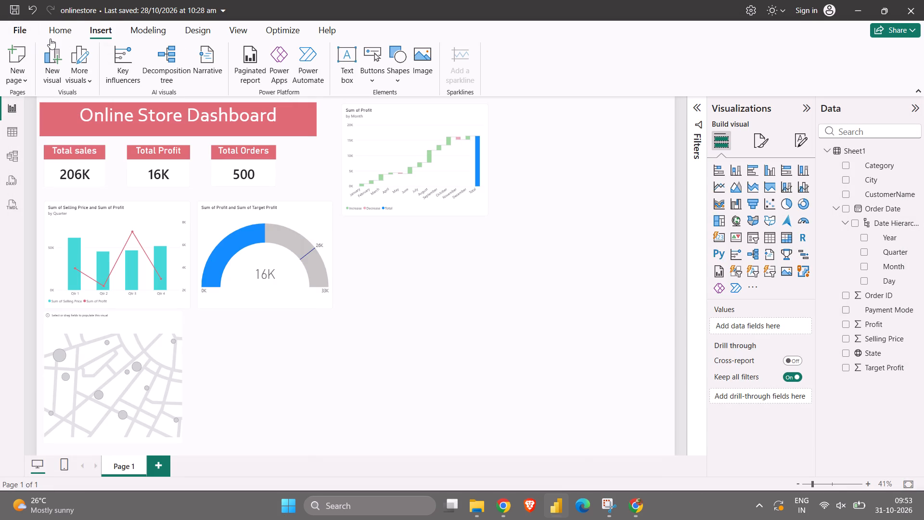
Open the program options and examine the global Security and Privacy settings for one that governs map visuals.
left_click(21, 30)
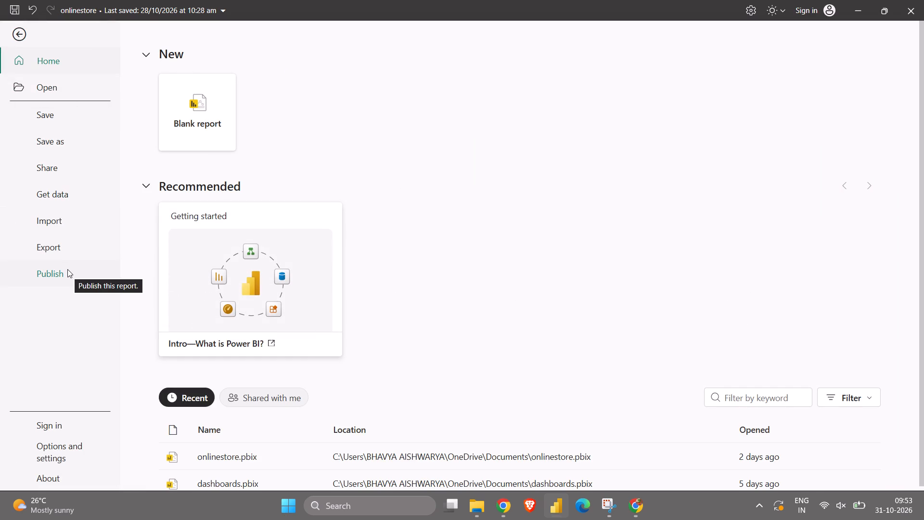
left_click(62, 448)
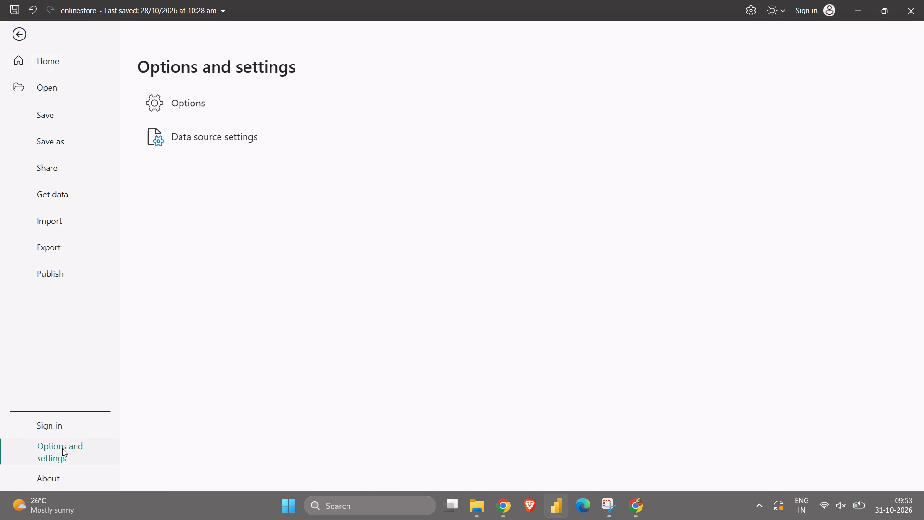
left_click(222, 106)
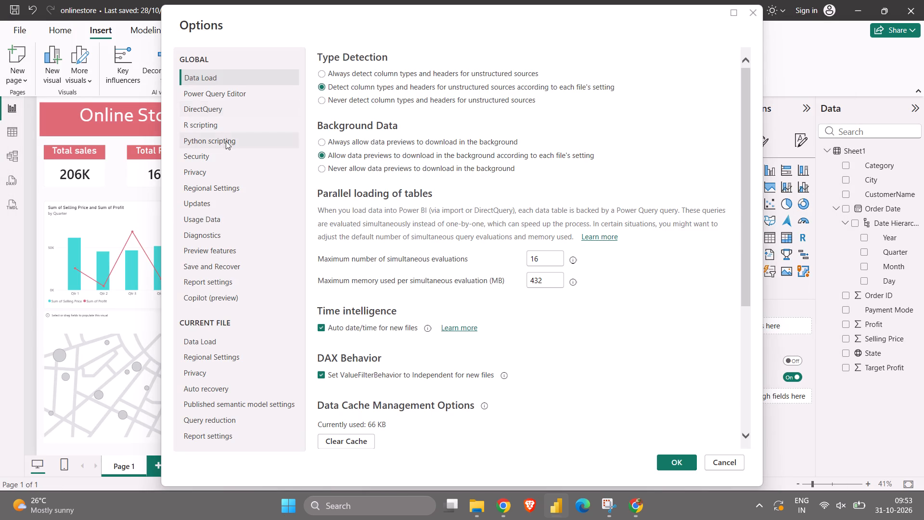
left_click(226, 159)
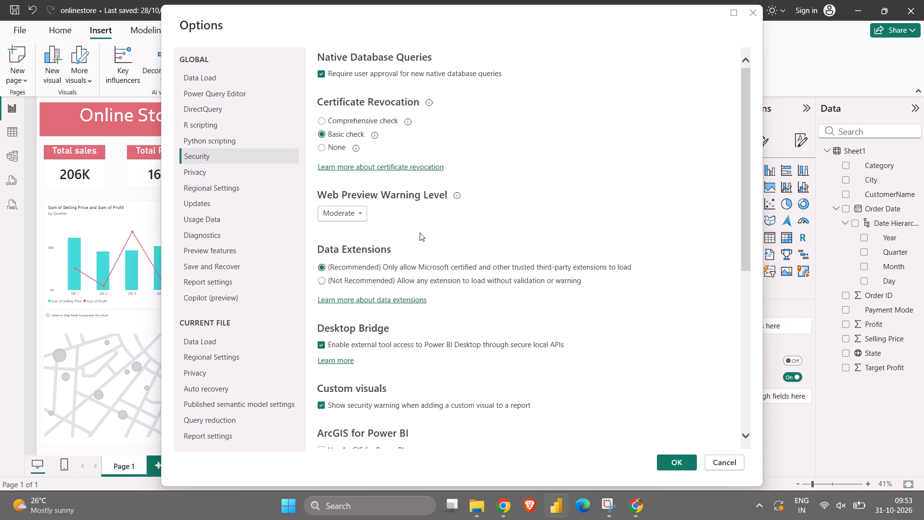
scroll(420, 233, "down", 8)
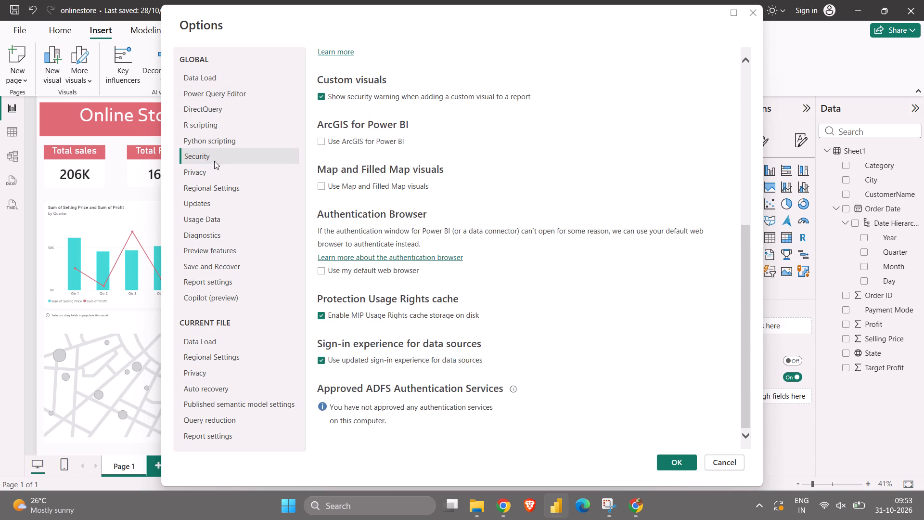
left_click(226, 177)
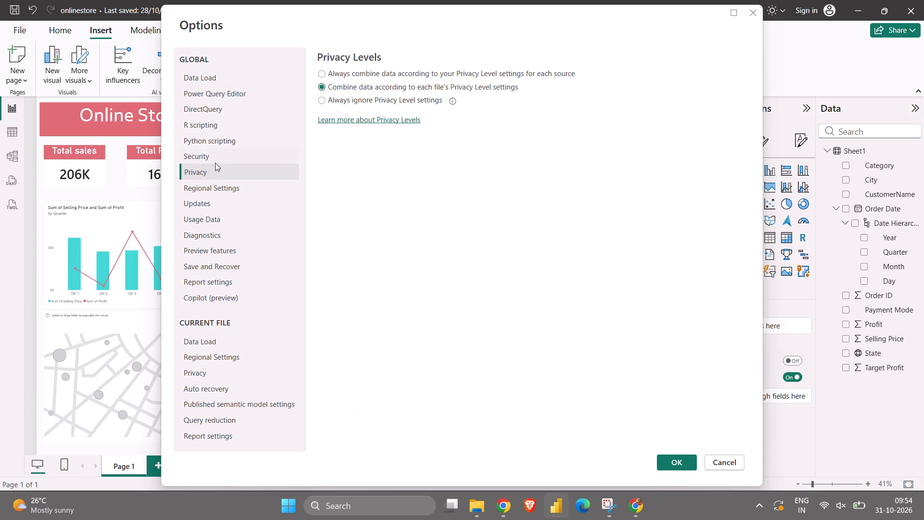
left_click(214, 163)
scroll(426, 233, "down", 5)
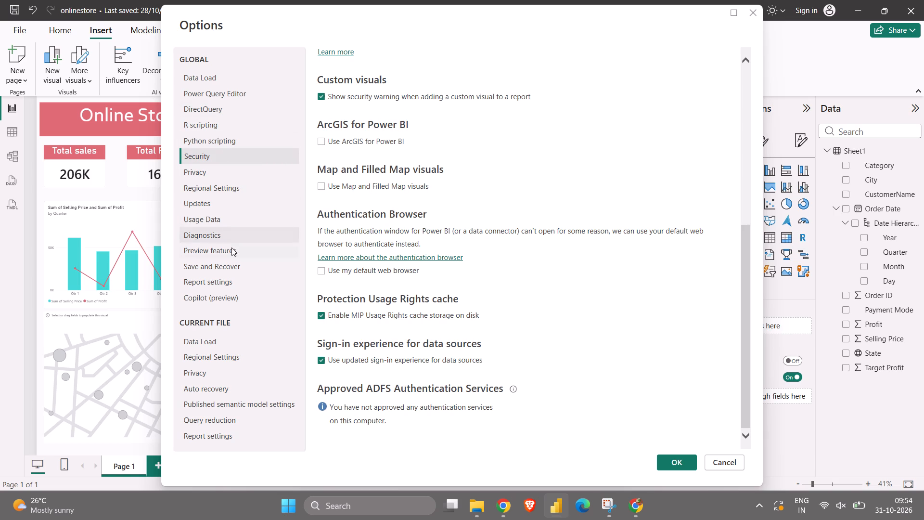
Look through the global Privacy, Regional Settings, Updates, Python scripting, Preview features and Usage Data options for a map setting.
left_click(219, 206)
left_click(230, 178)
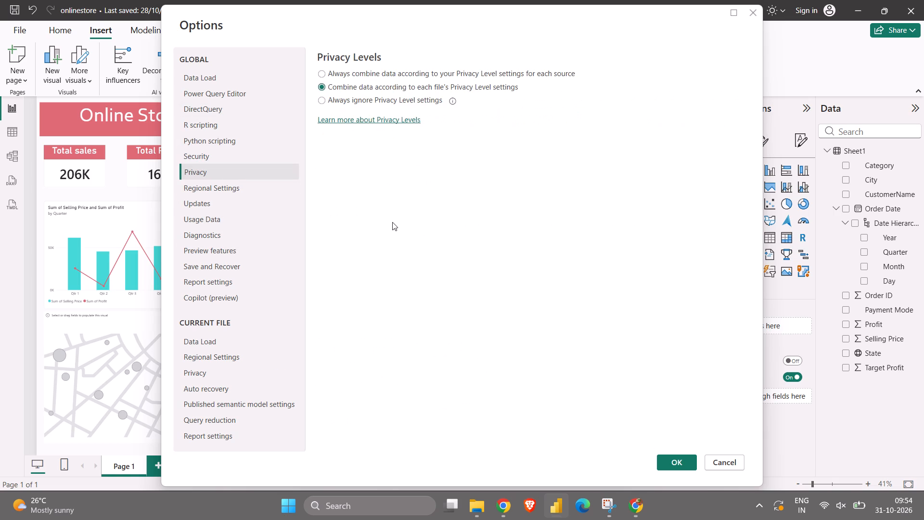
left_click(239, 185)
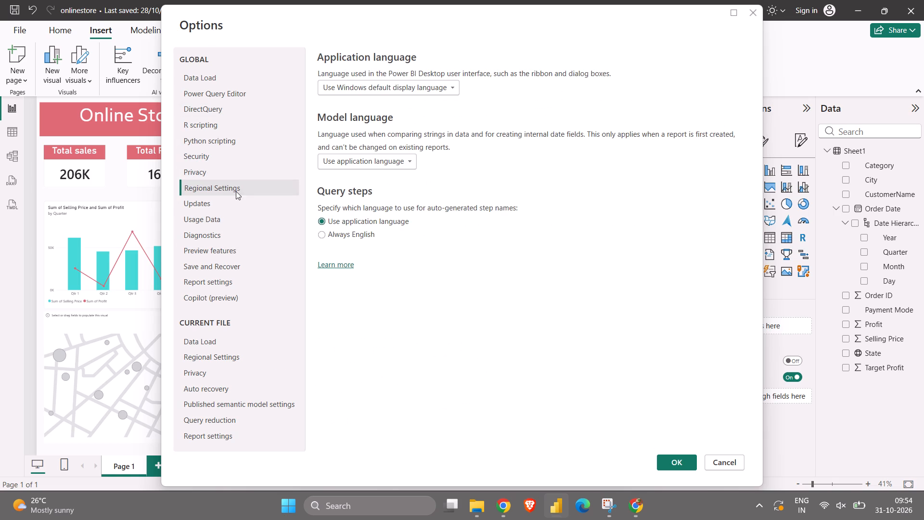
left_click(236, 202)
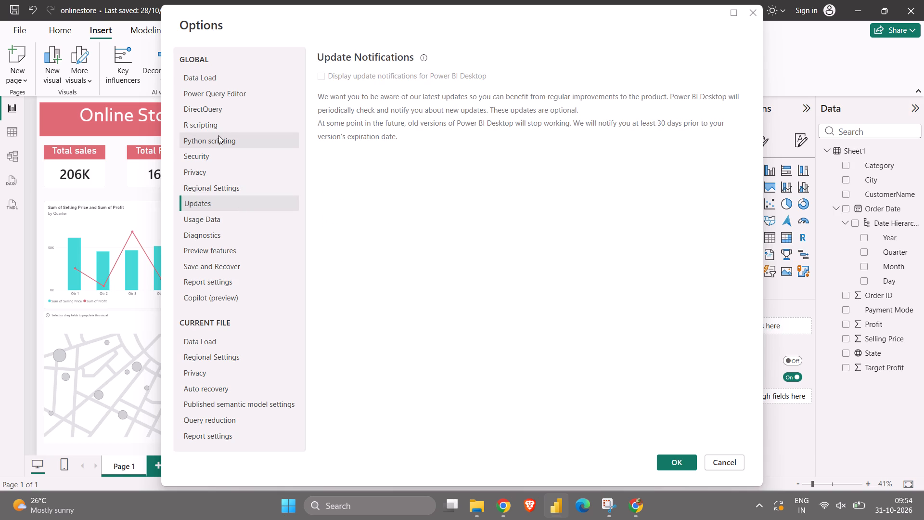
left_click(218, 135)
scroll(229, 187, "down", 3)
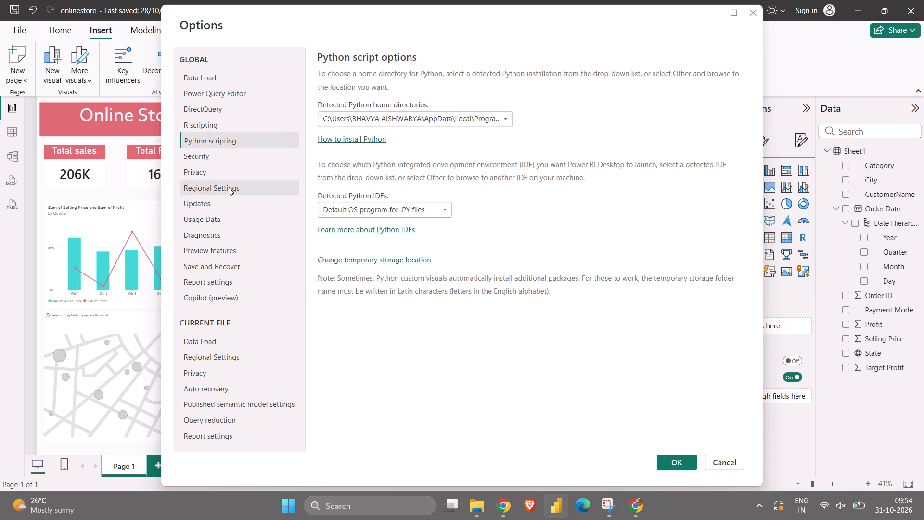
scroll(229, 187, "up", 4)
scroll(229, 187, "down", 3)
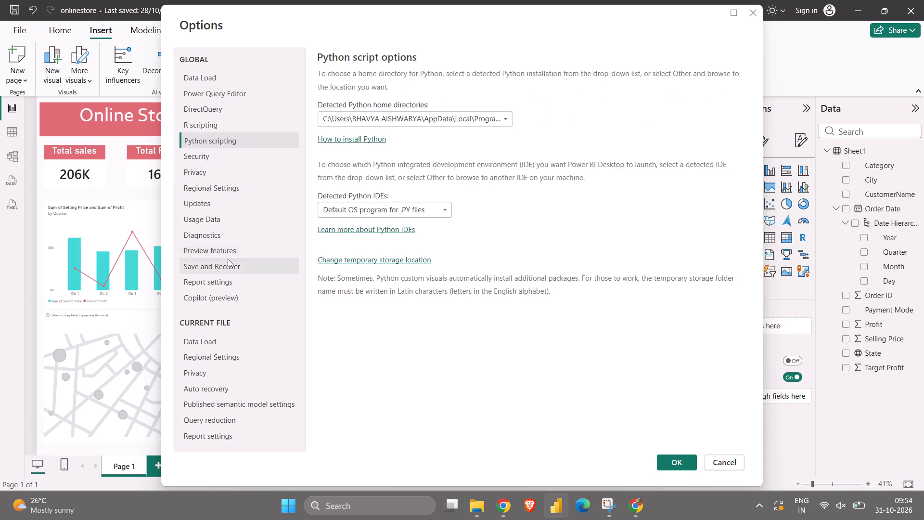
left_click(228, 259)
left_click(227, 255)
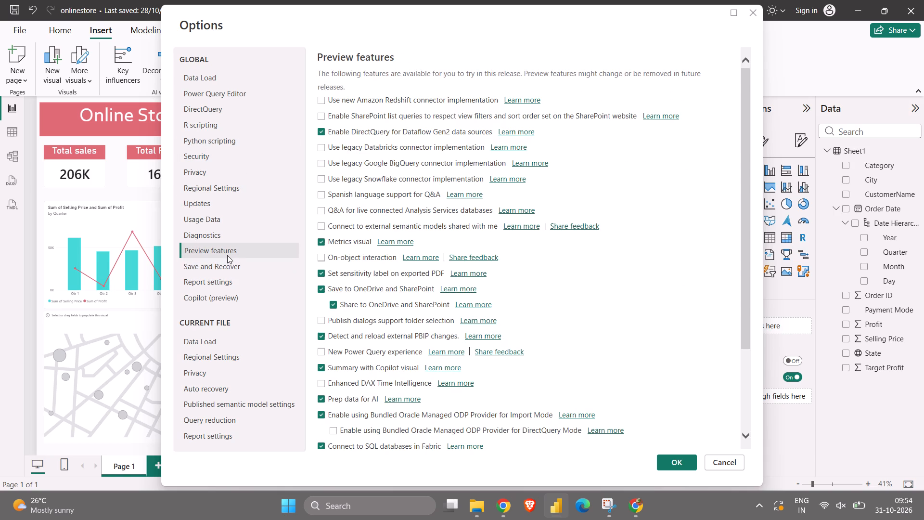
left_click(227, 224)
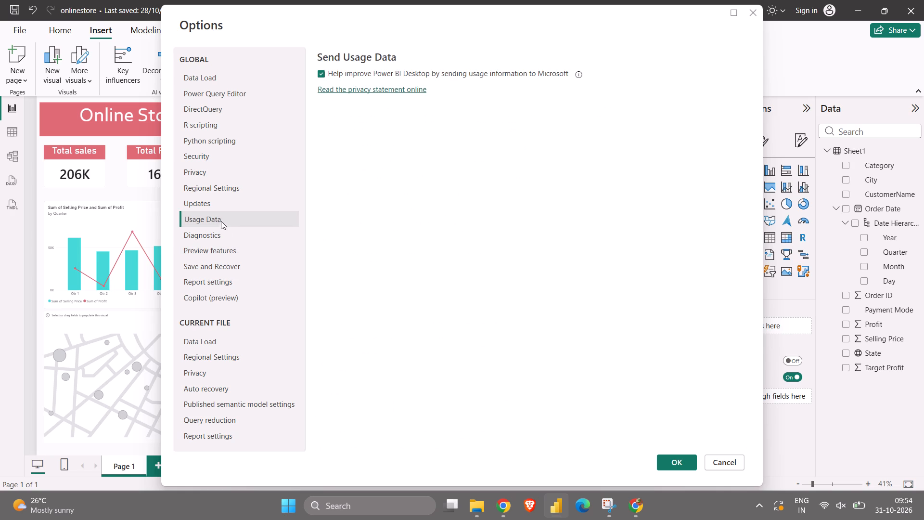
left_click(224, 230)
left_click(210, 206)
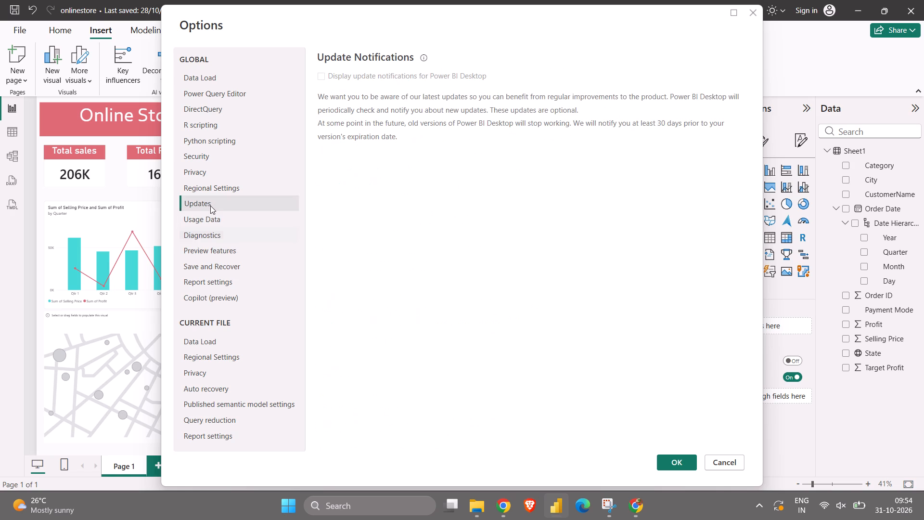
In the global Security options, enable Use Map and Filled Map visuals and apply the change.
left_click(204, 158)
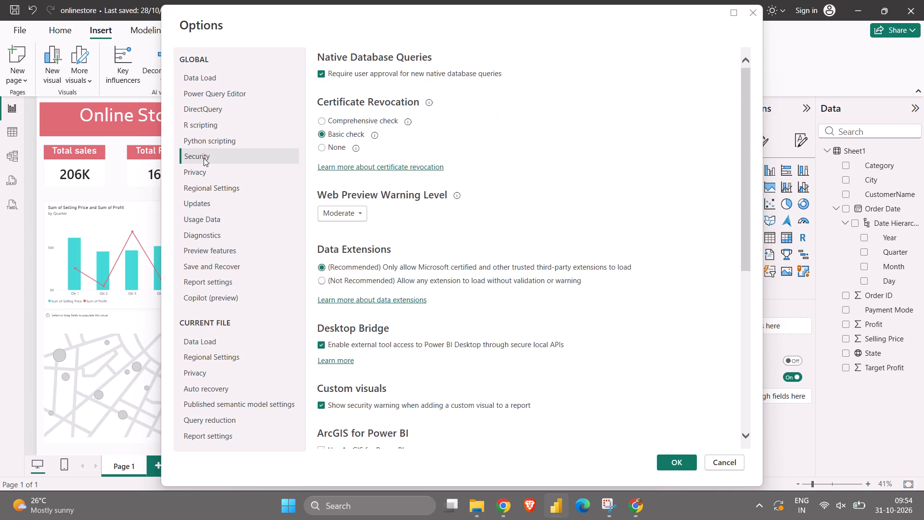
scroll(534, 292, "down", 3)
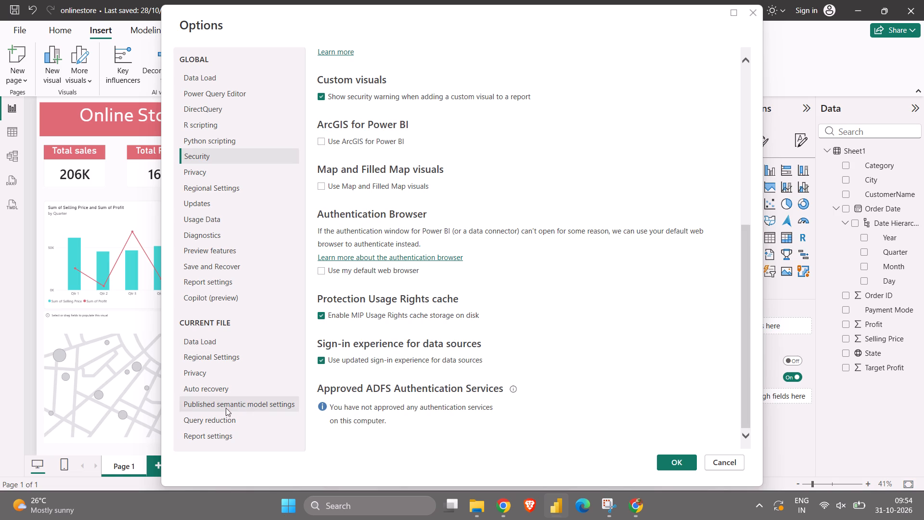
scroll(218, 177, "up", 2)
left_click(236, 159)
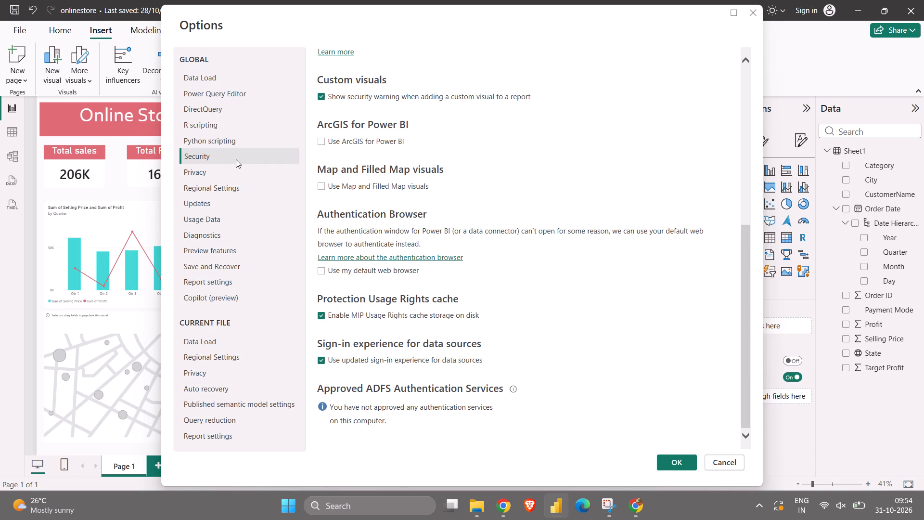
left_click(236, 159)
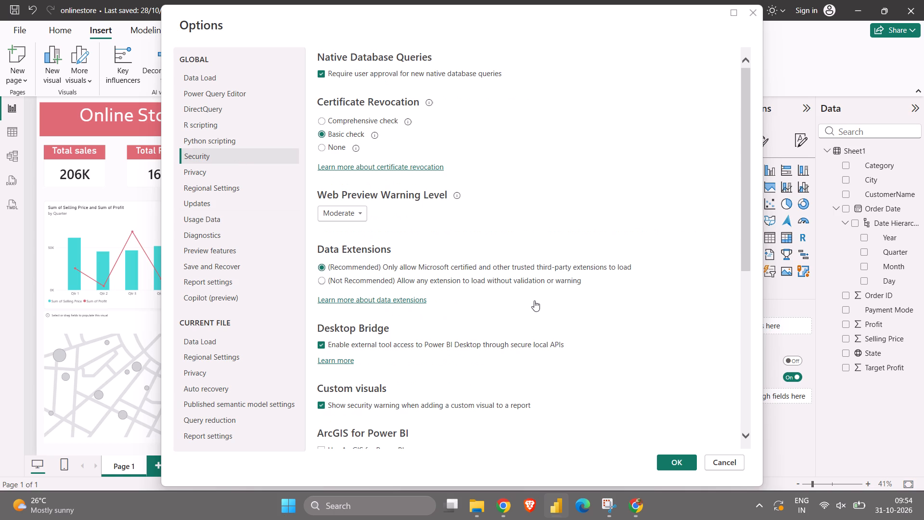
scroll(534, 300, "down", 3)
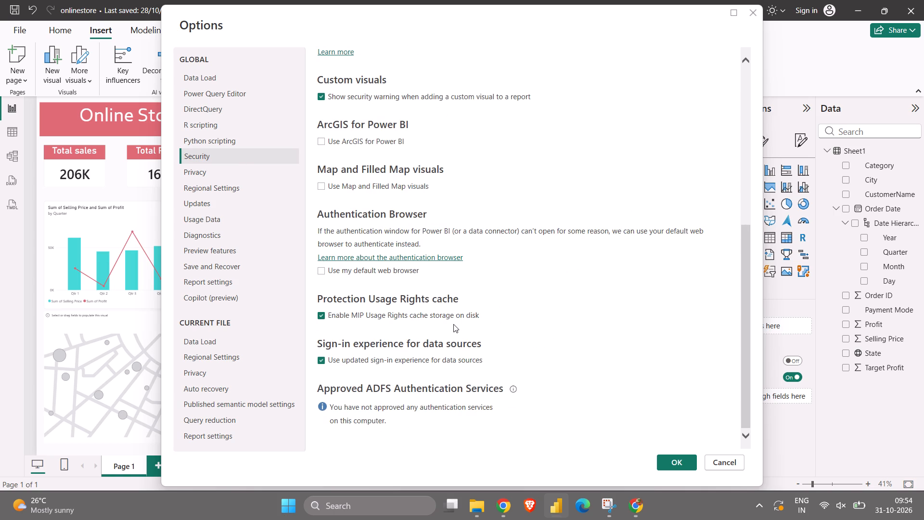
scroll(453, 324, "up", 3)
scroll(453, 324, "down", 4)
left_click(324, 177)
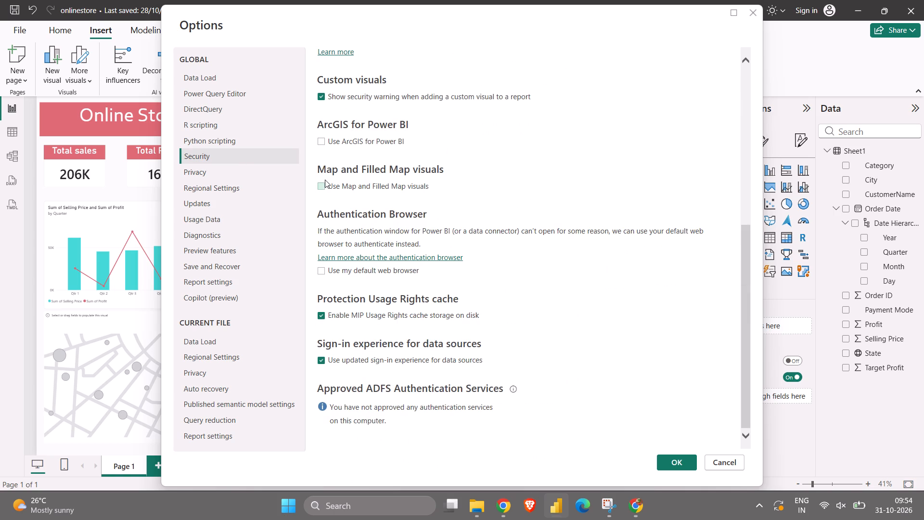
left_click(325, 180)
left_click(671, 463)
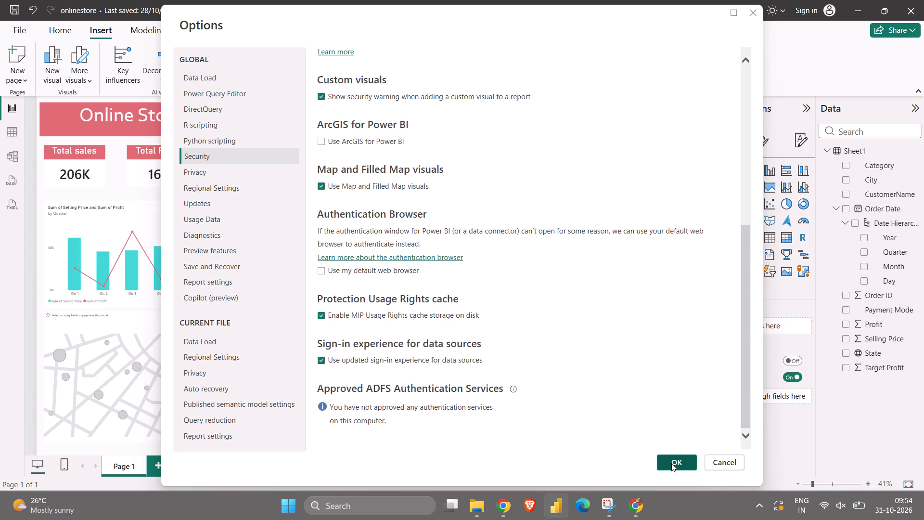
left_click(671, 463)
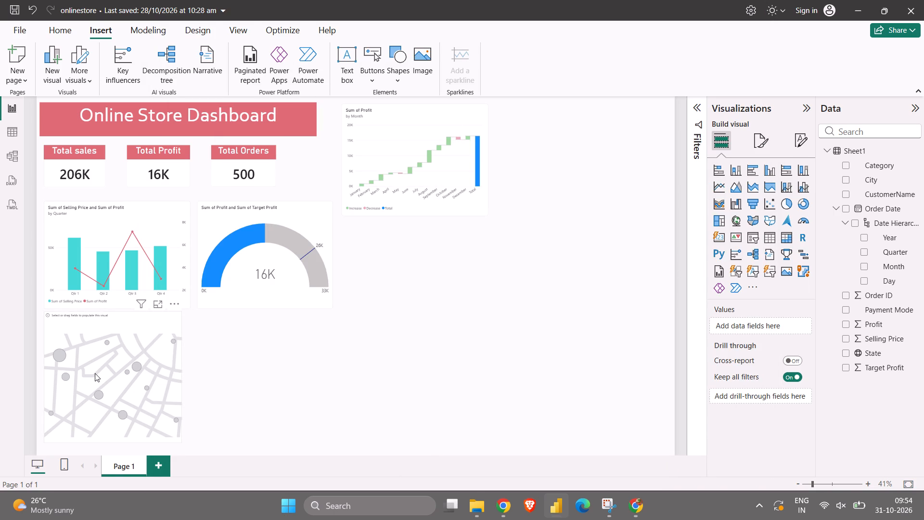
left_click(294, 407)
Reopen the global Security options, check that Use Map and Filled Map visuals is enabled, and close them with OK.
left_click(19, 23)
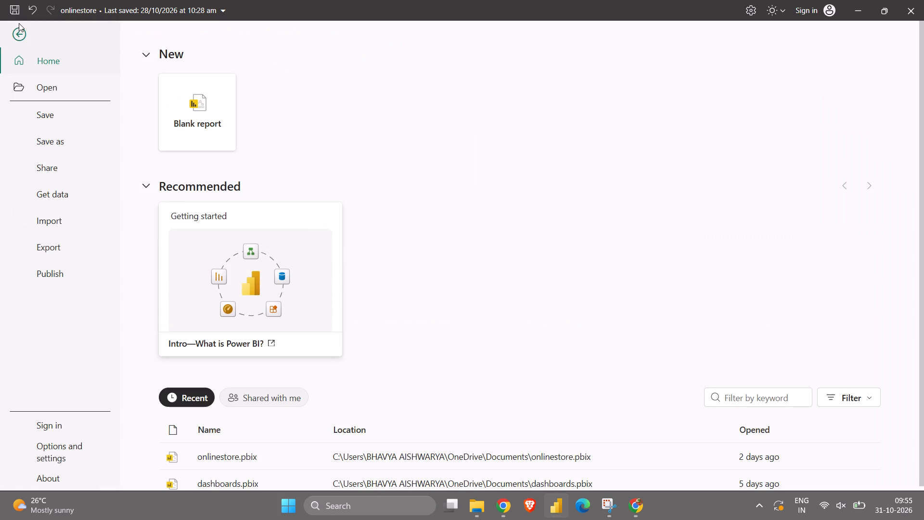
left_click(70, 461)
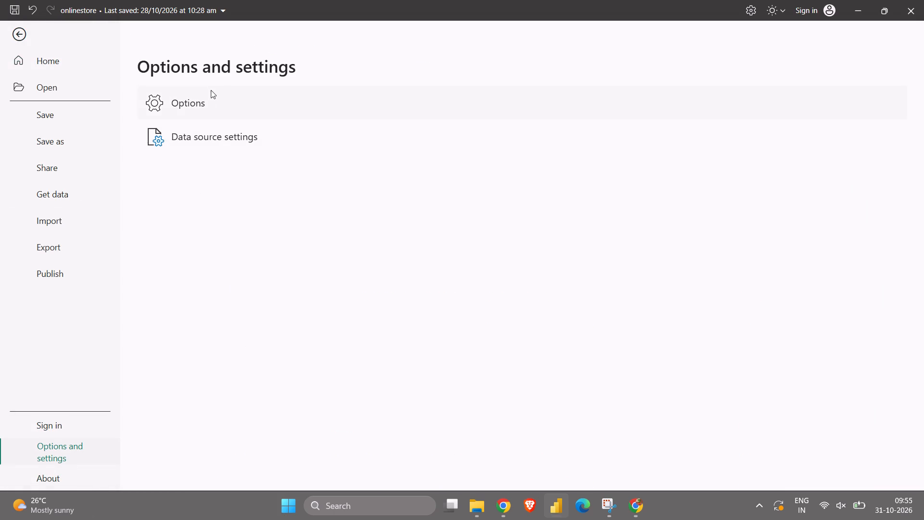
left_click(209, 101)
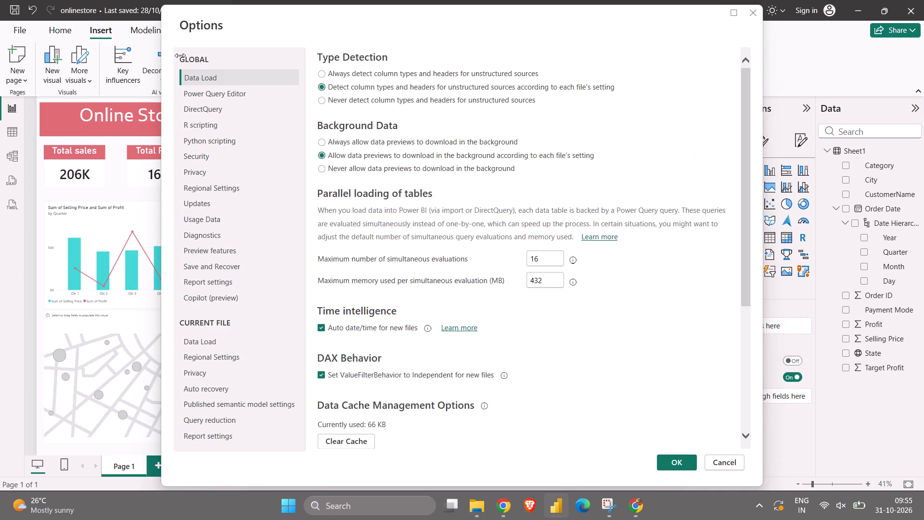
scroll(233, 257, "down", 2)
left_click(215, 158)
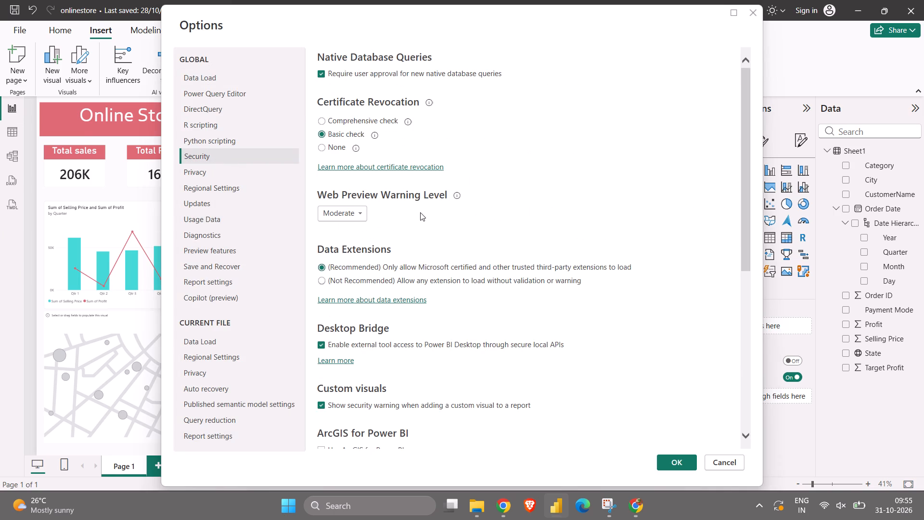
scroll(391, 269, "down", 2)
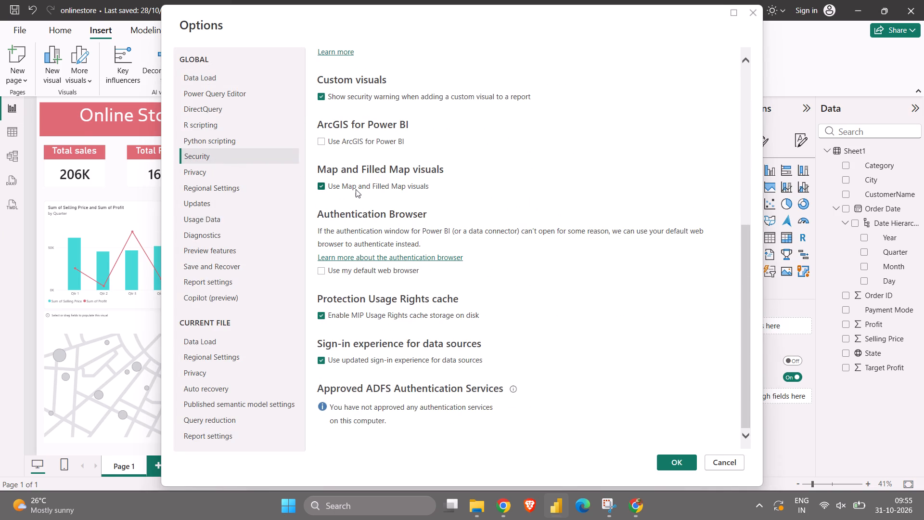
left_click(356, 189)
left_click(322, 186)
left_click(685, 462)
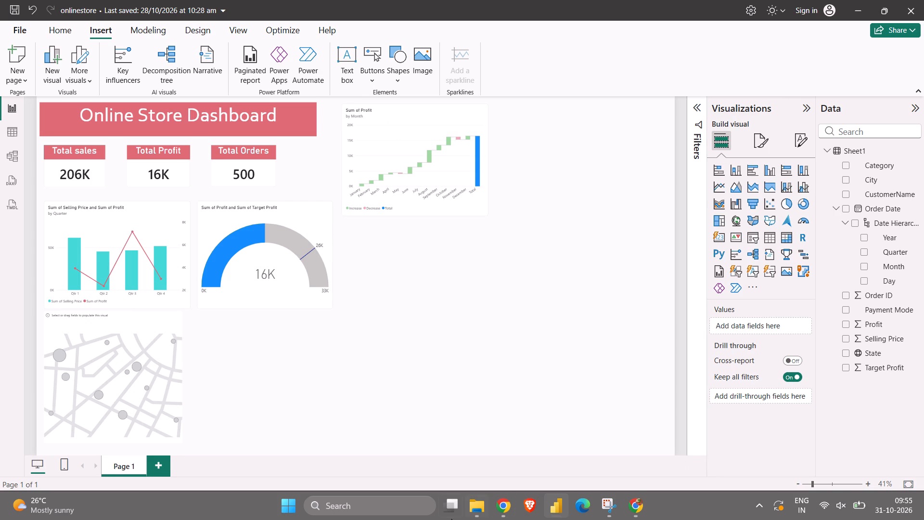
Select the empty map visual, reopen the global Security options and check the Map and Filled Map visuals setting.
left_click(121, 415)
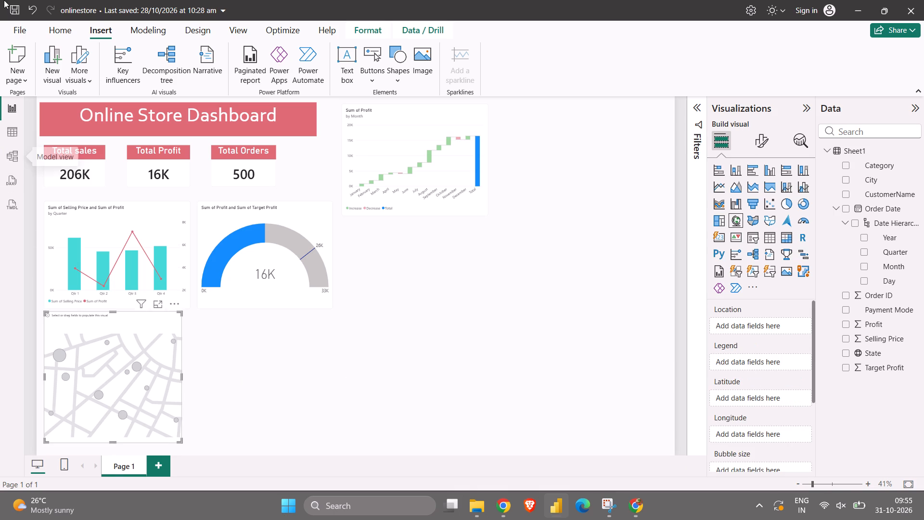
left_click(12, 28)
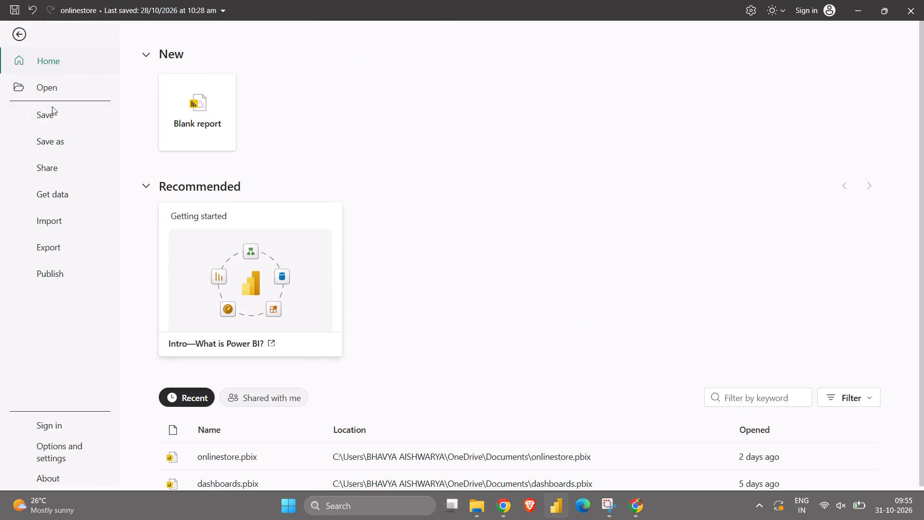
left_click(77, 445)
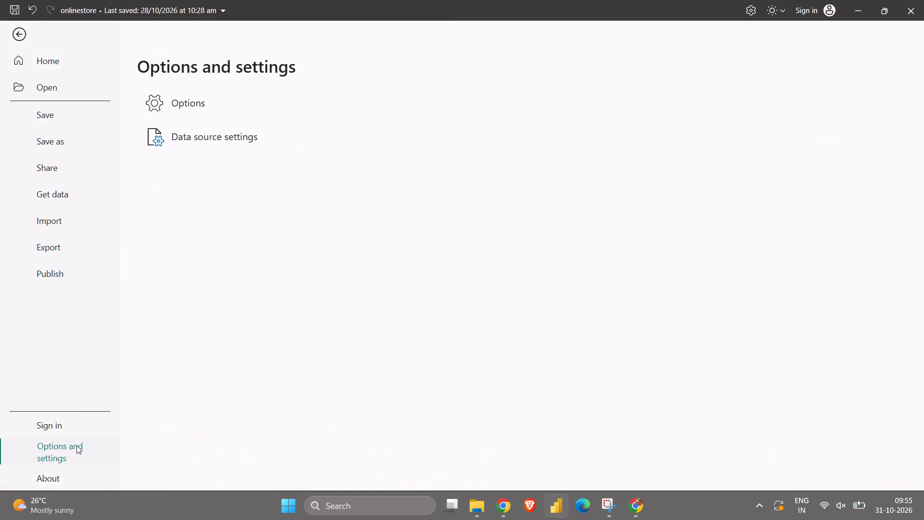
left_click(197, 114)
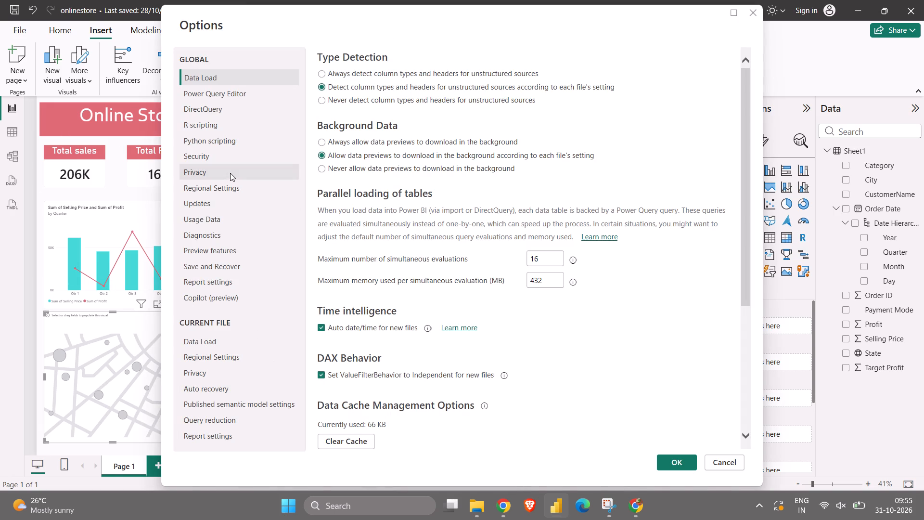
left_click(224, 156)
scroll(484, 306, "down", 2)
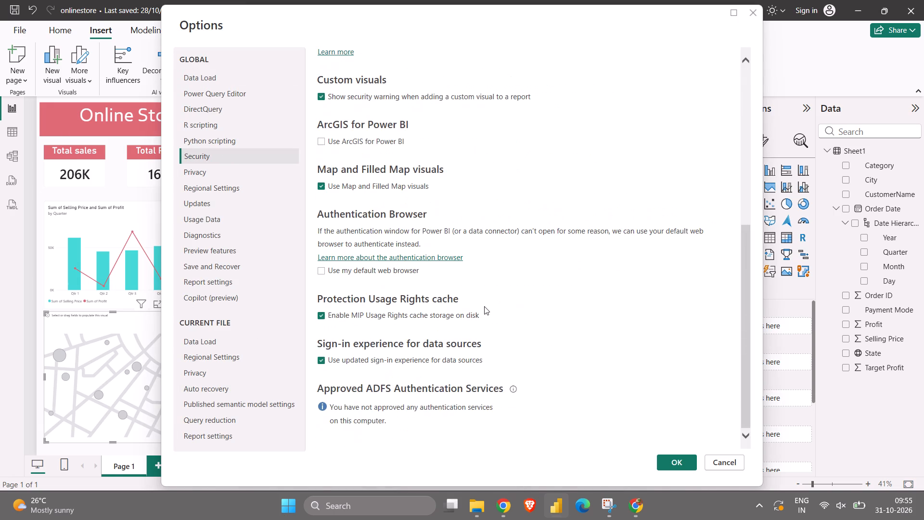
left_click(672, 458)
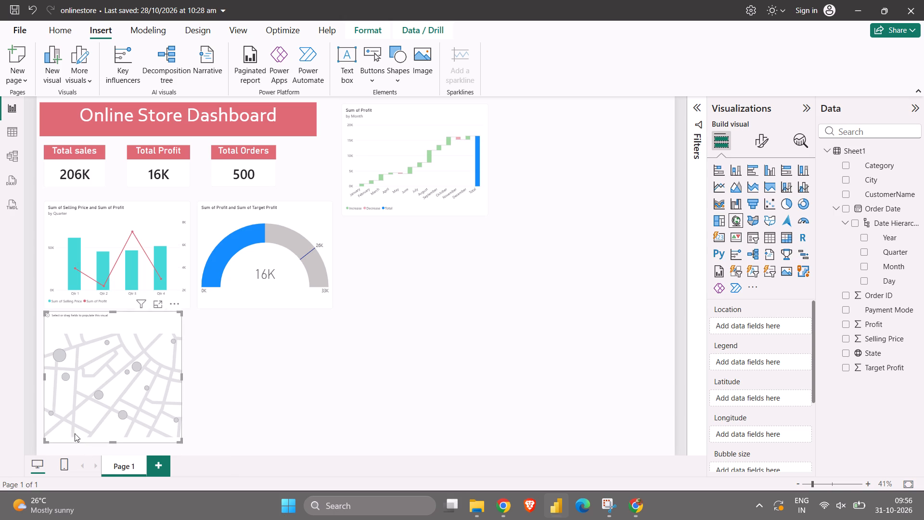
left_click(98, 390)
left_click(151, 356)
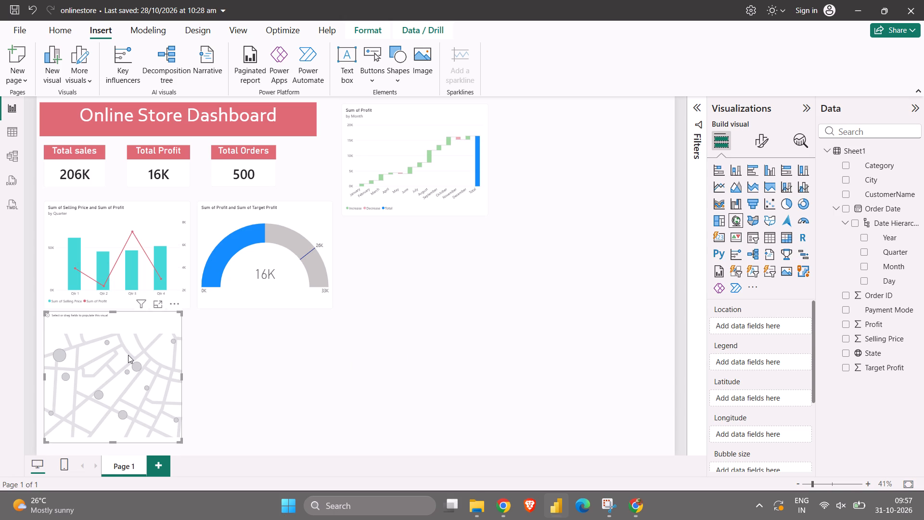
Save the onlinestore report and close Power BI Desktop.
left_click(15, 9)
left_click(923, 0)
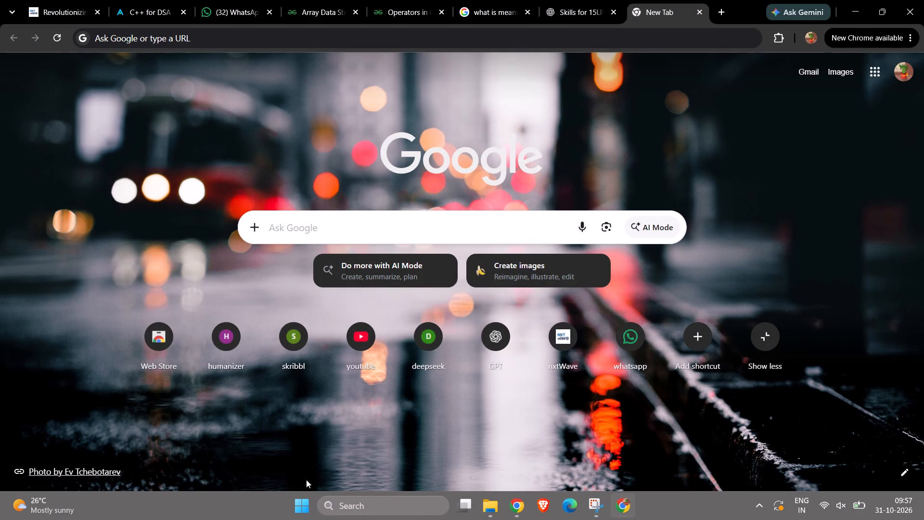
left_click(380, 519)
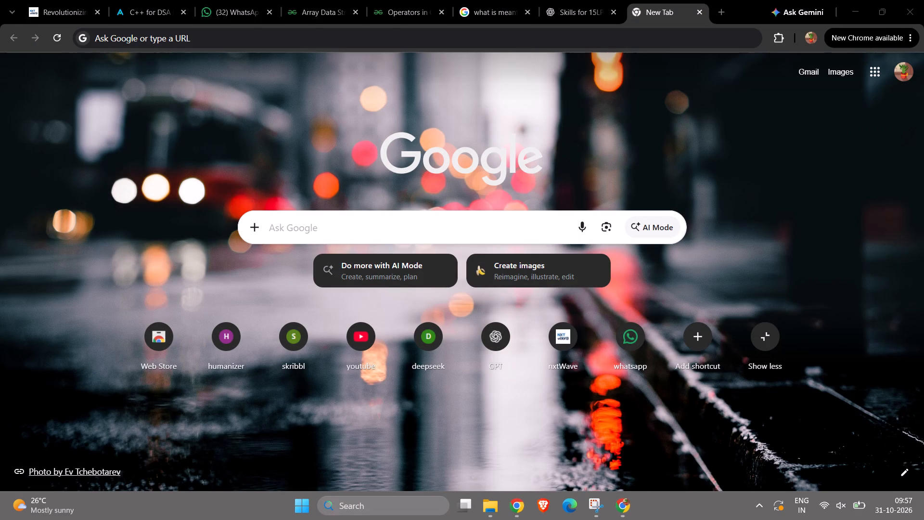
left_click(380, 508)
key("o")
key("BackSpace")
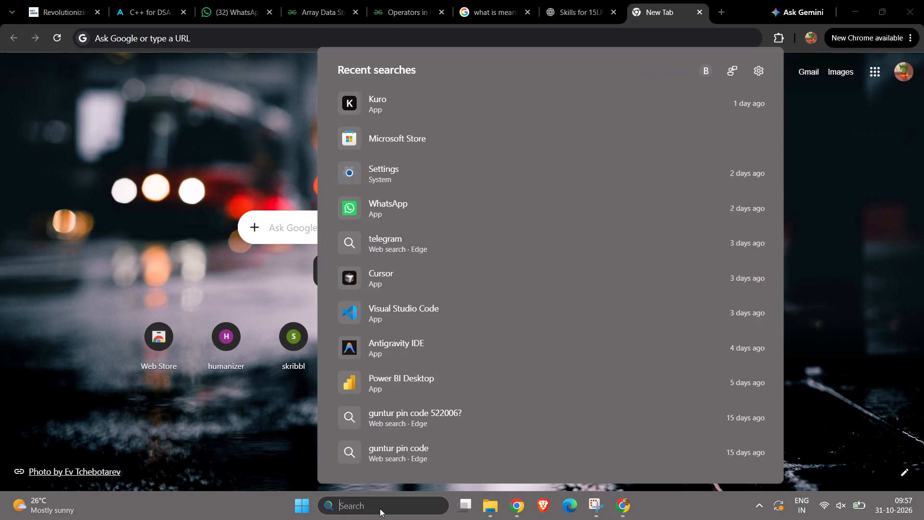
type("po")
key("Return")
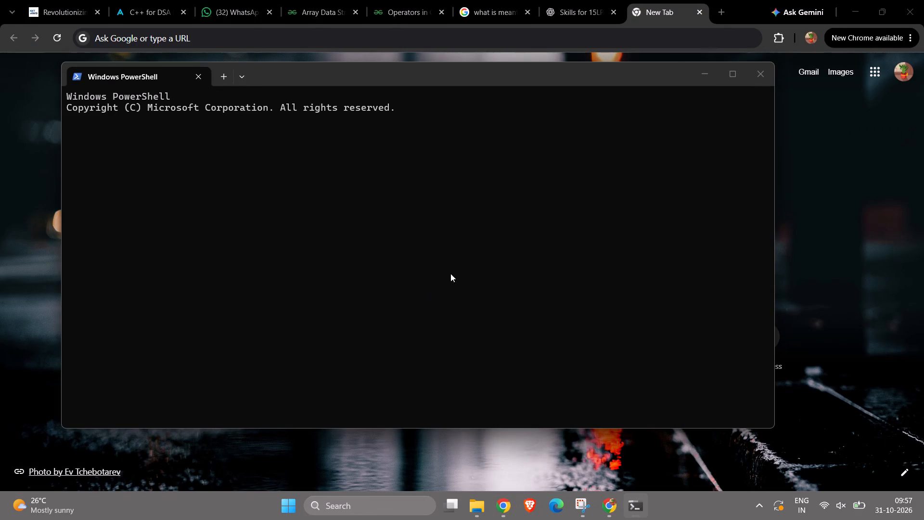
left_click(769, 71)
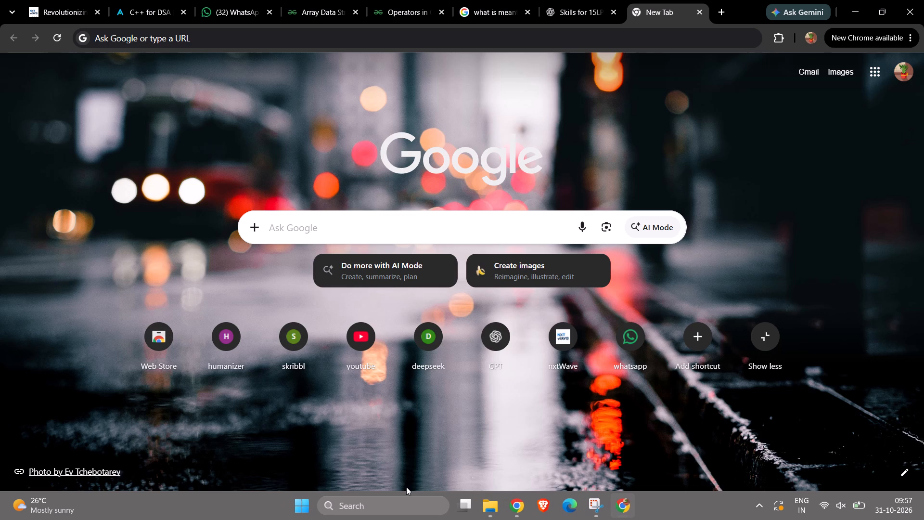
Restart Power BI Desktop, reopen the recent report onlinestore.pbix and select its empty map visual.
left_click(400, 511)
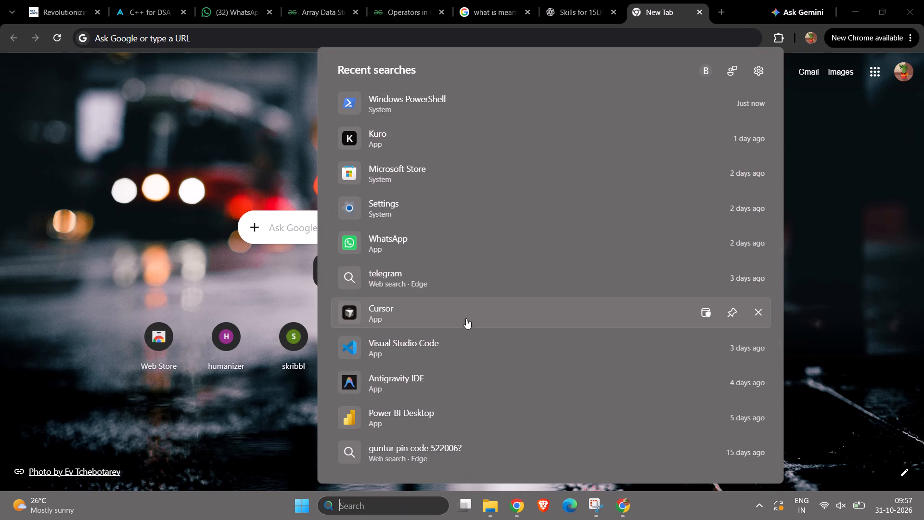
left_click(419, 422)
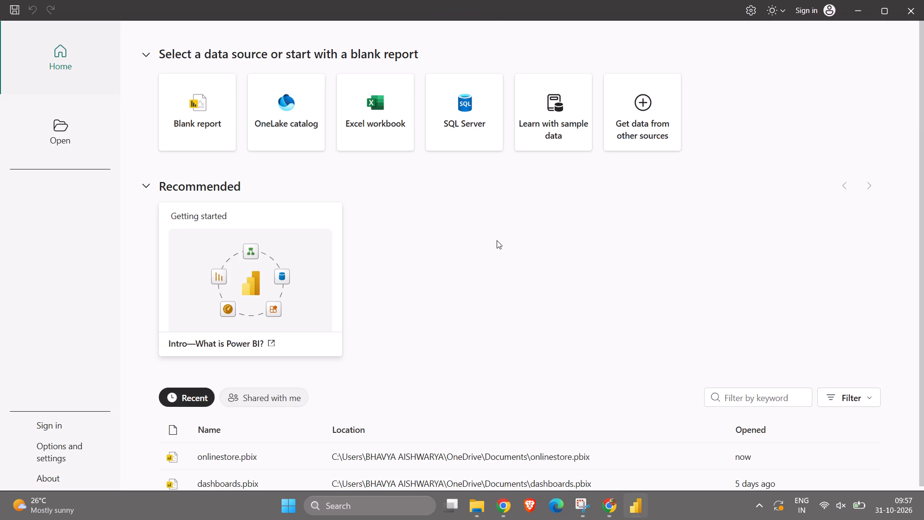
left_click(408, 466)
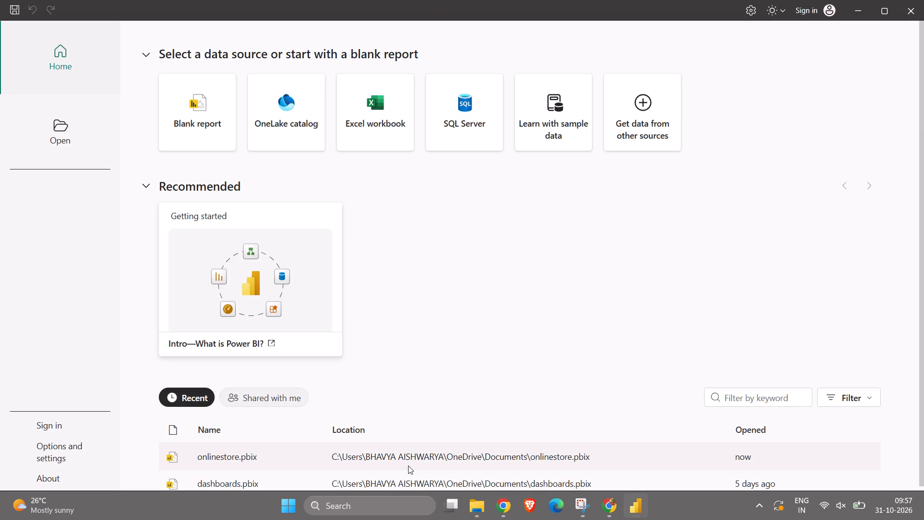
left_click(408, 466)
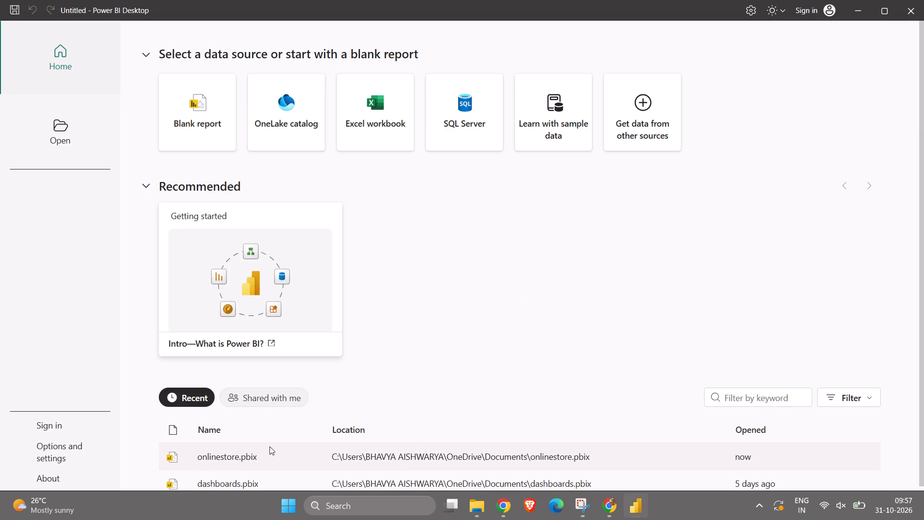
left_click(203, 461)
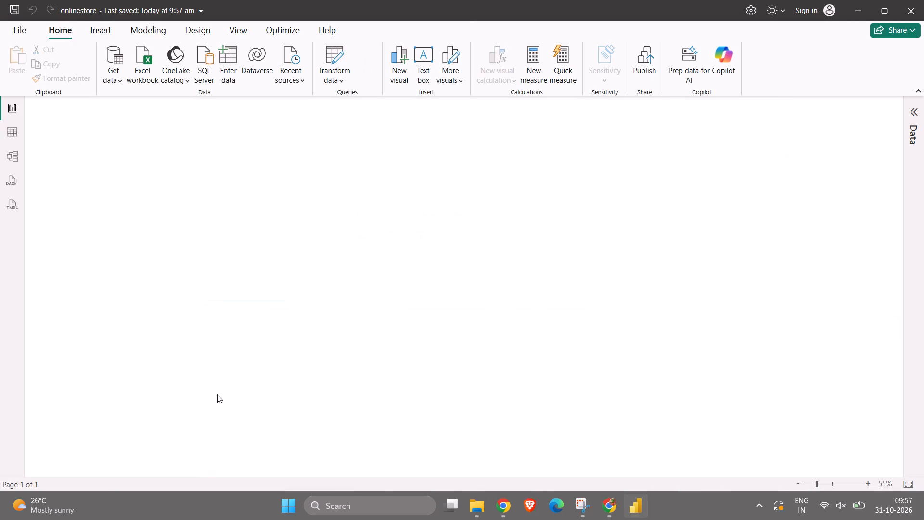
scroll(321, 327, "down", 1)
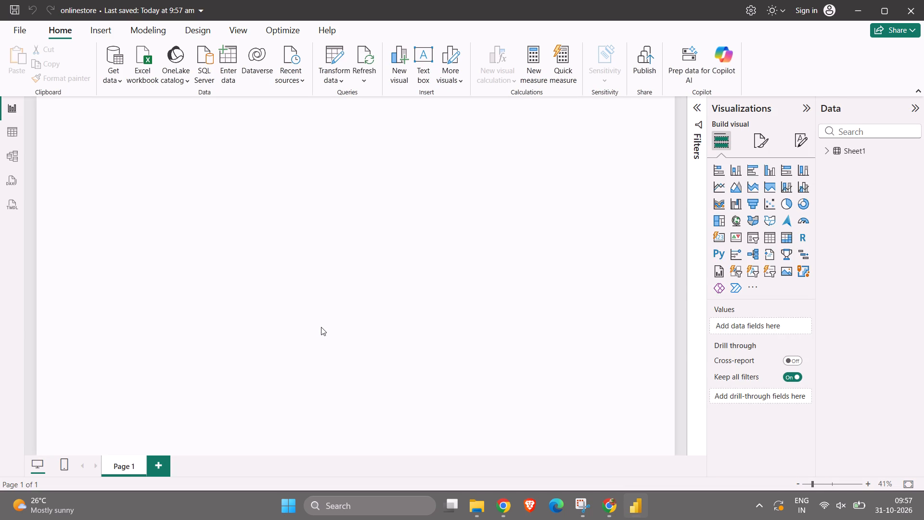
scroll(321, 327, "down", 1)
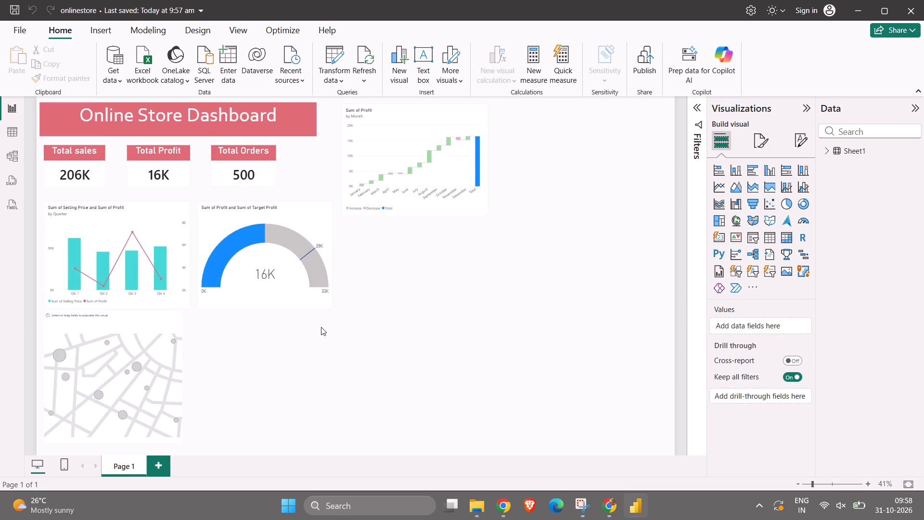
left_click(161, 378)
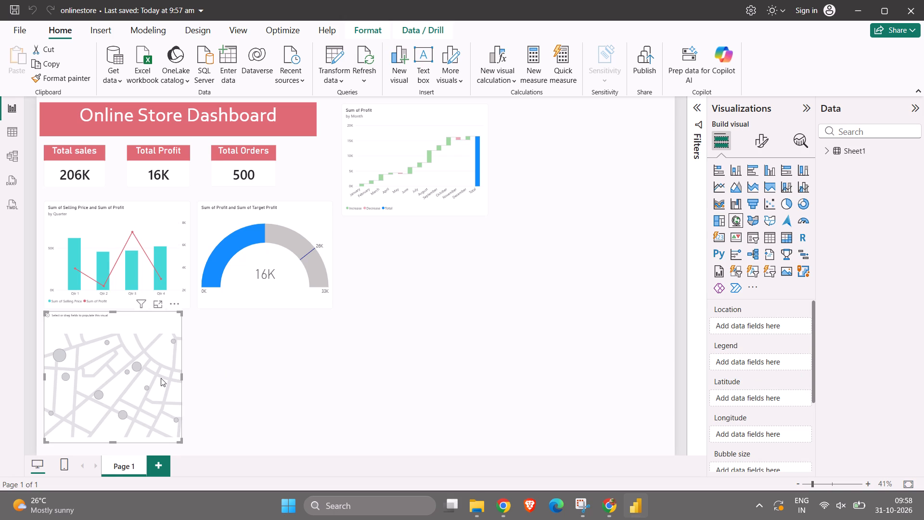
Add a second report page with an empty Map visual, moved toward the page's middle and enlarged to cover much of the canvas.
left_click(157, 466)
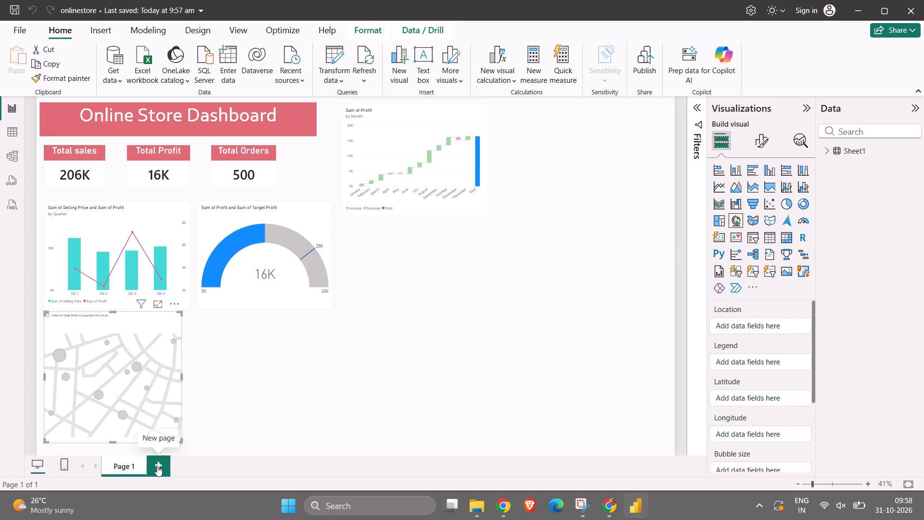
left_click(166, 270)
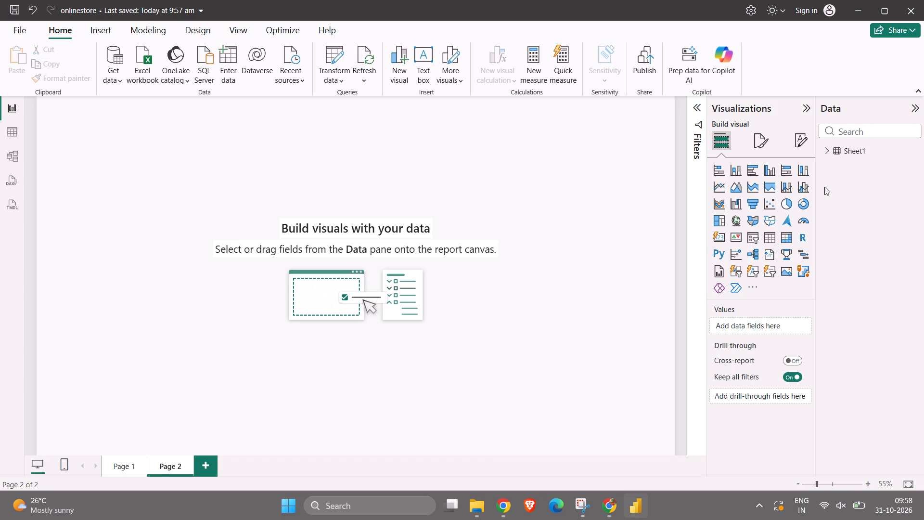
left_click(742, 217)
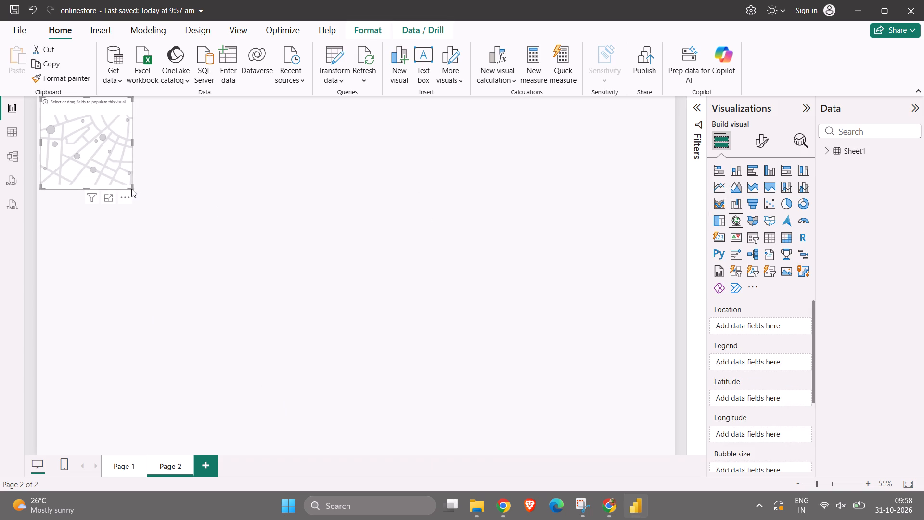
left_click_drag(131, 189, 238, 269)
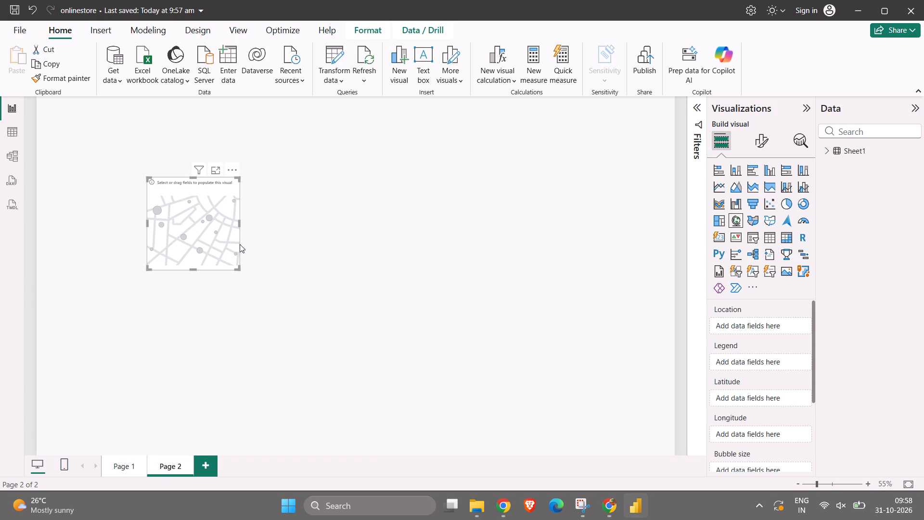
left_click_drag(239, 225, 555, 278)
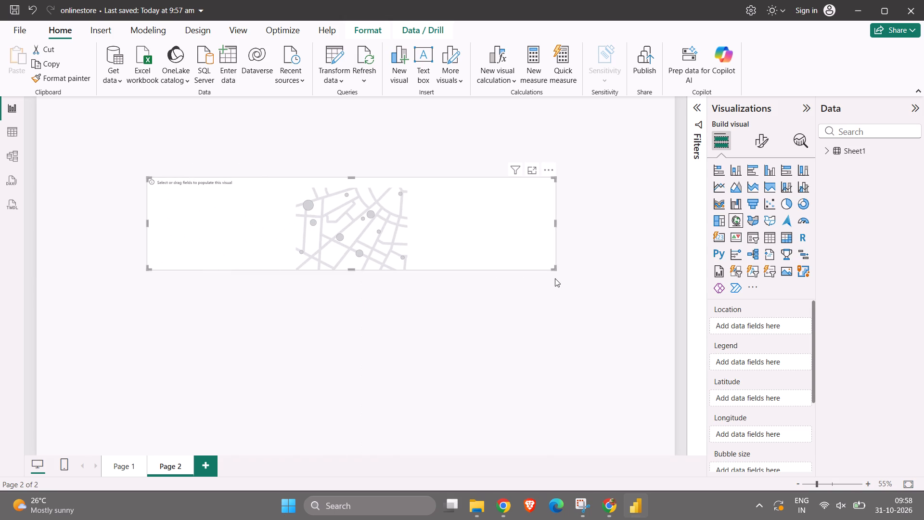
left_click_drag(351, 269, 385, 407)
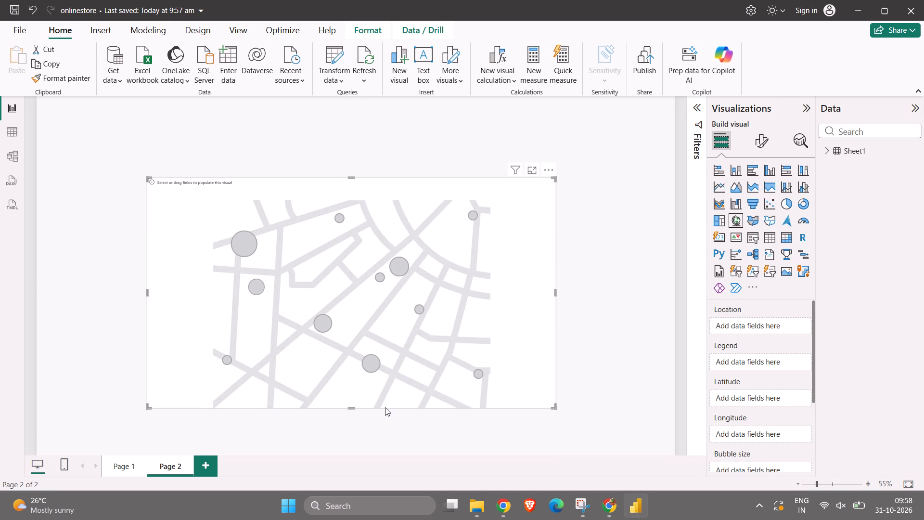
In the global Security options, enable the default web browser for authentication and apply the options.
left_click(23, 32)
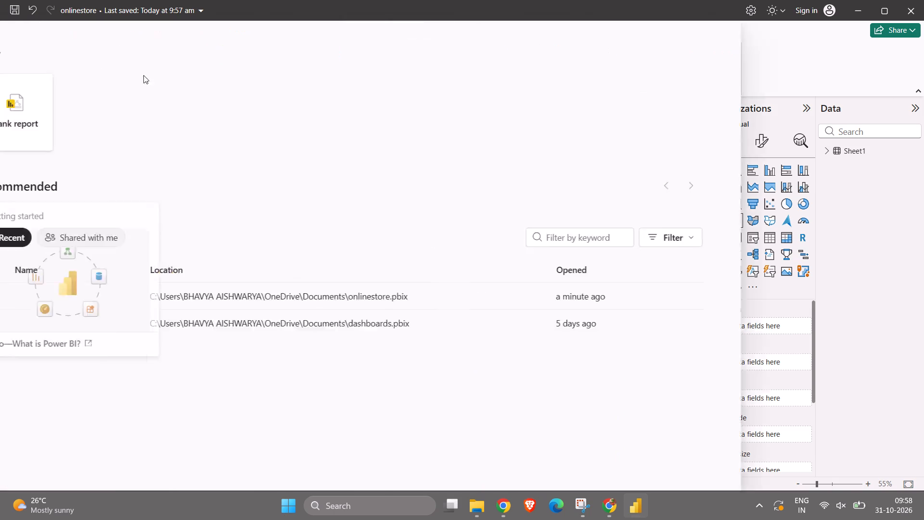
left_click(29, 455)
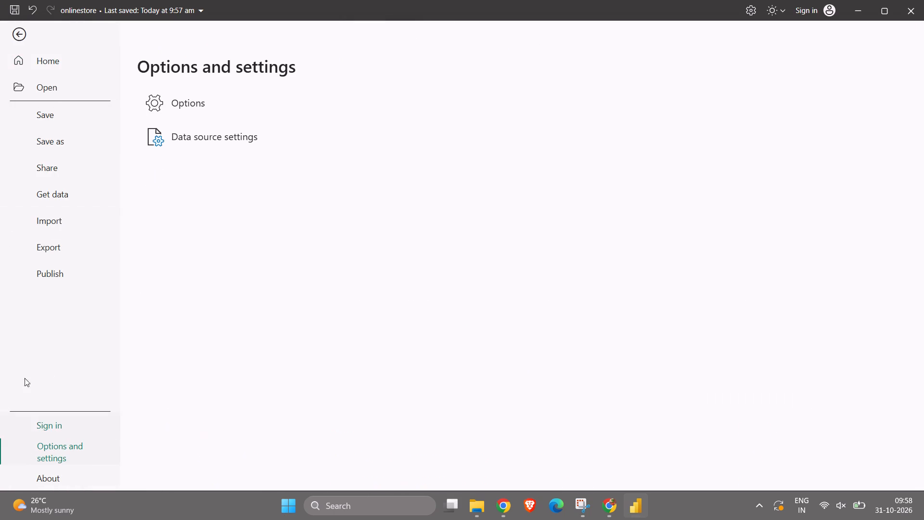
left_click(235, 104)
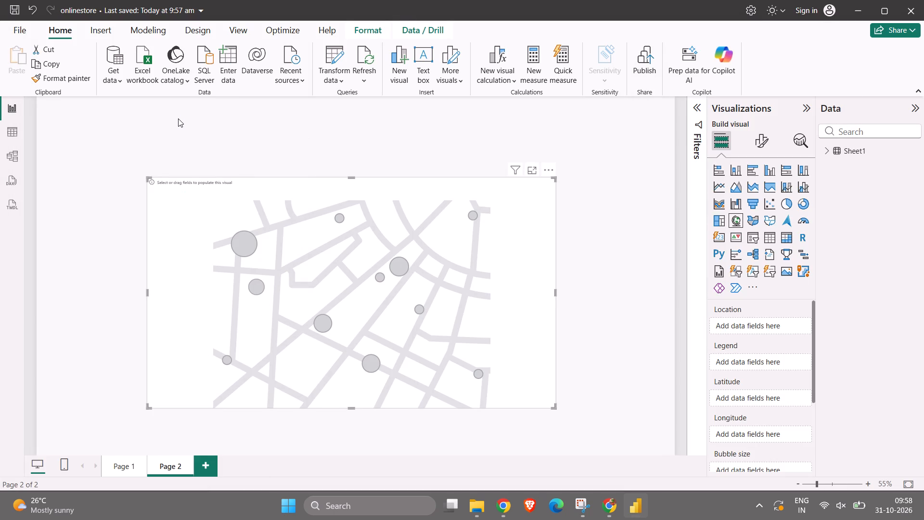
scroll(233, 405, "down", 1)
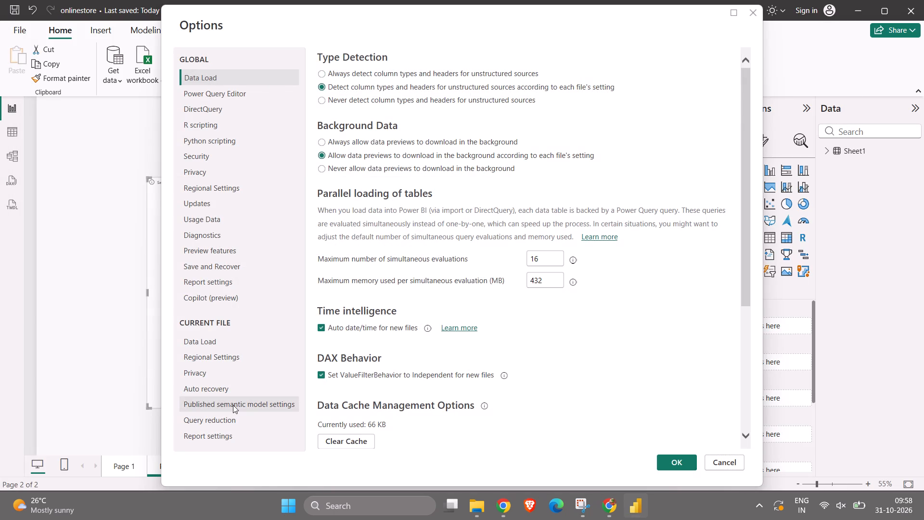
scroll(233, 405, "down", 1)
left_click(253, 162)
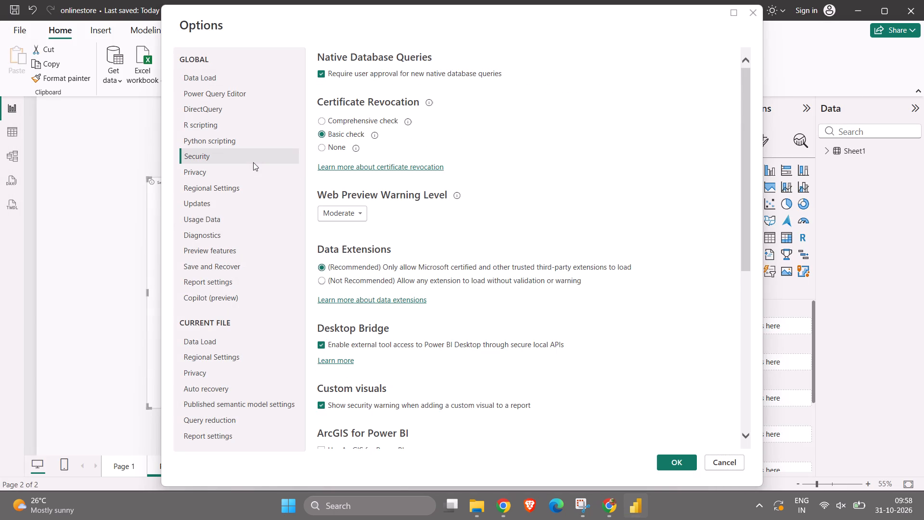
scroll(438, 282, "down", 6)
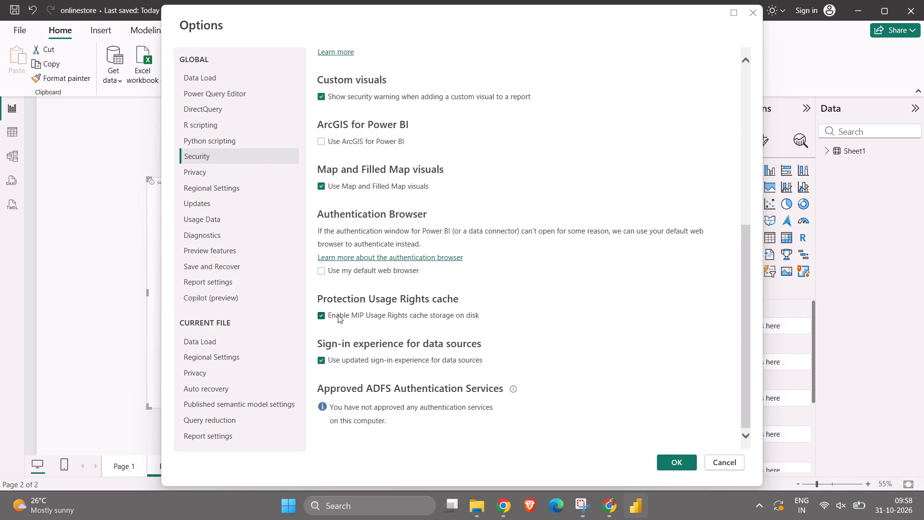
left_click(340, 274)
left_click(667, 459)
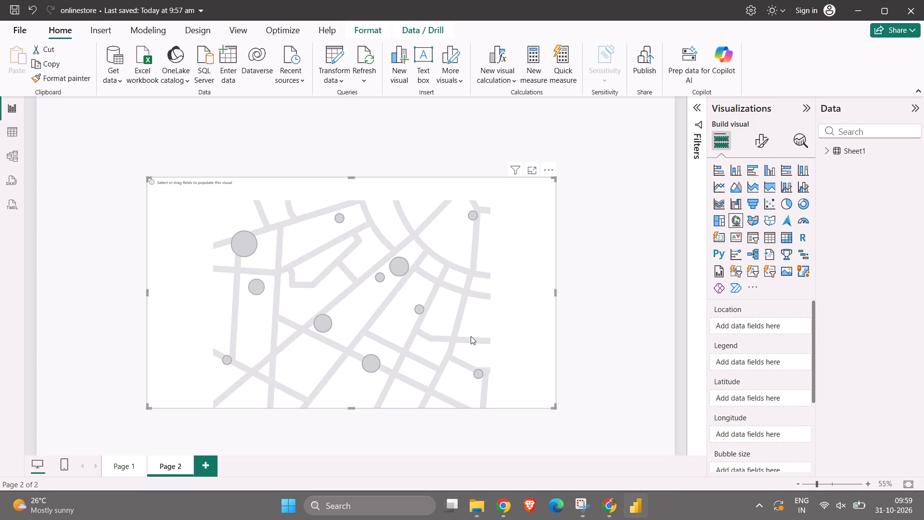
Examine the State column in the table data and recheck the map visuals and authentication browser settings in the global Security options.
left_click(11, 136)
left_click(172, 123)
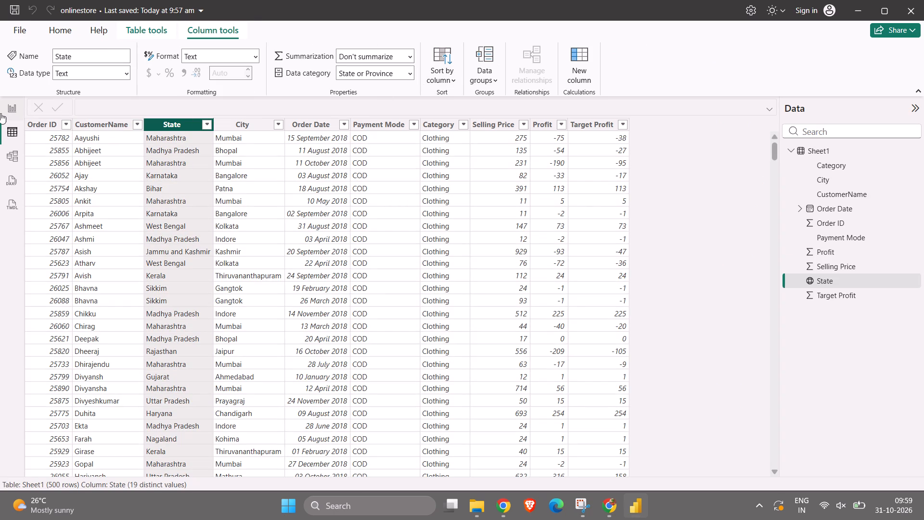
left_click(13, 33)
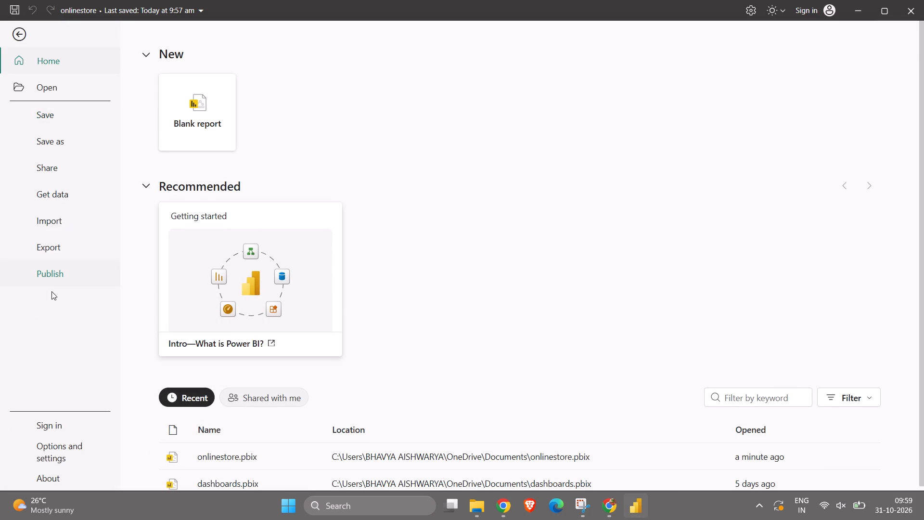
left_click(77, 455)
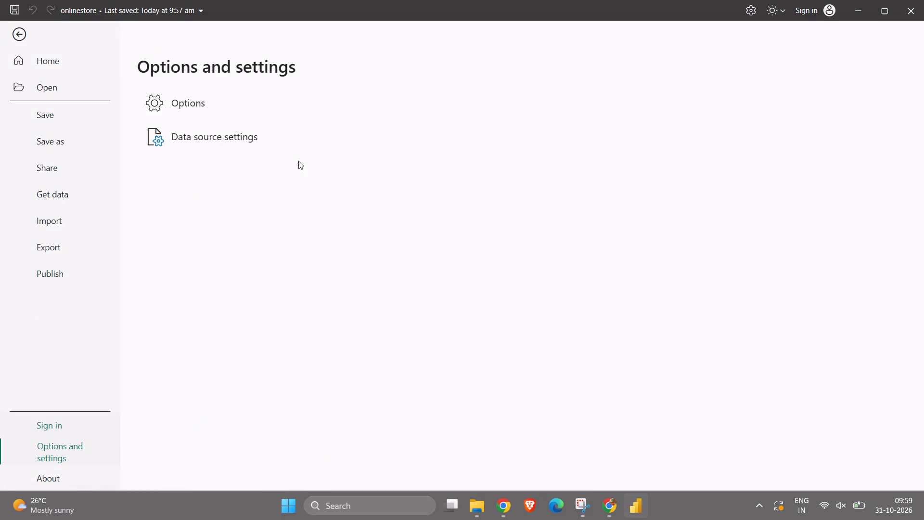
left_click(289, 93)
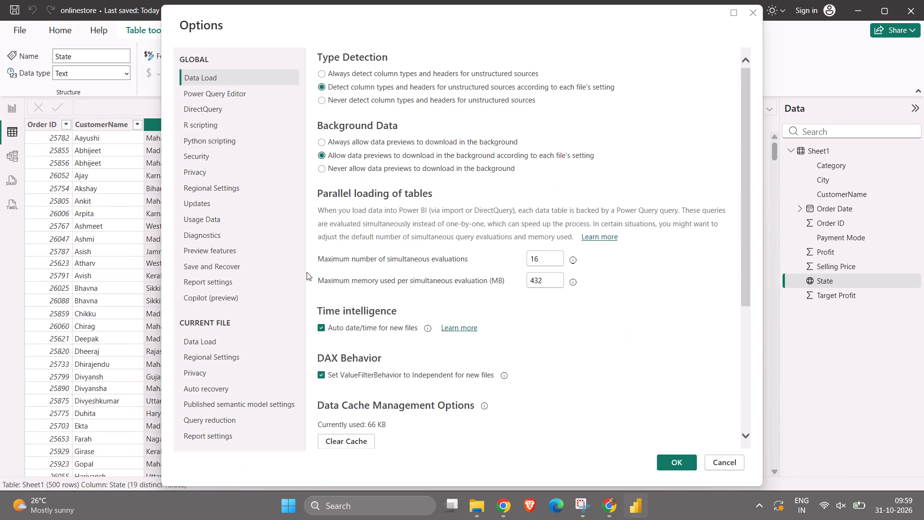
scroll(338, 338, "down", 6)
left_click(237, 159)
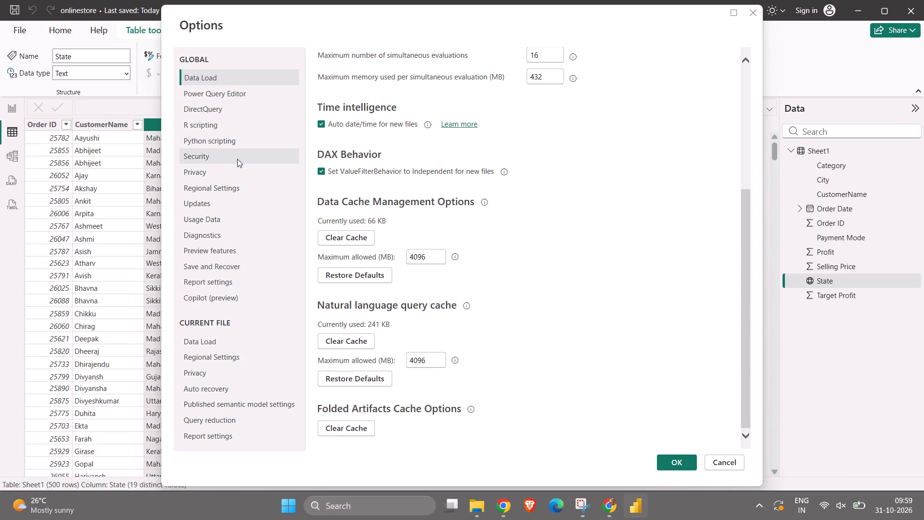
scroll(539, 245, "down", 6)
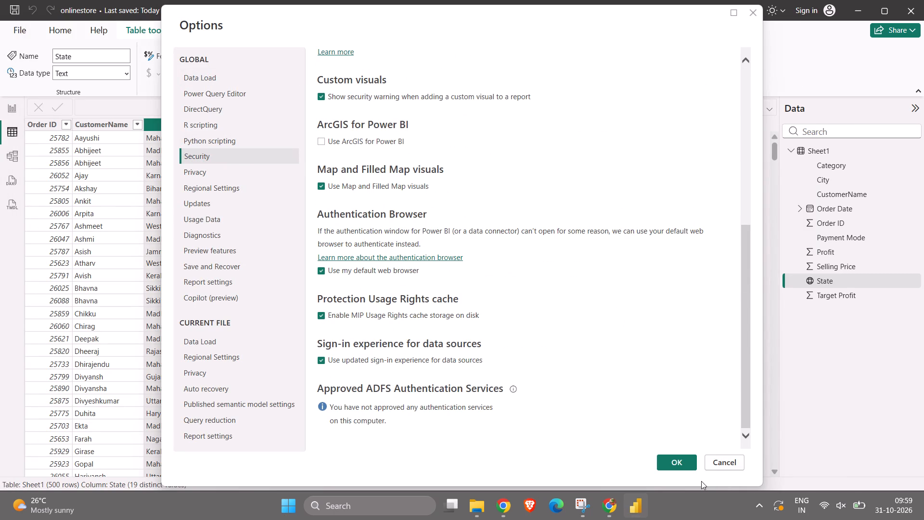
left_click(686, 463)
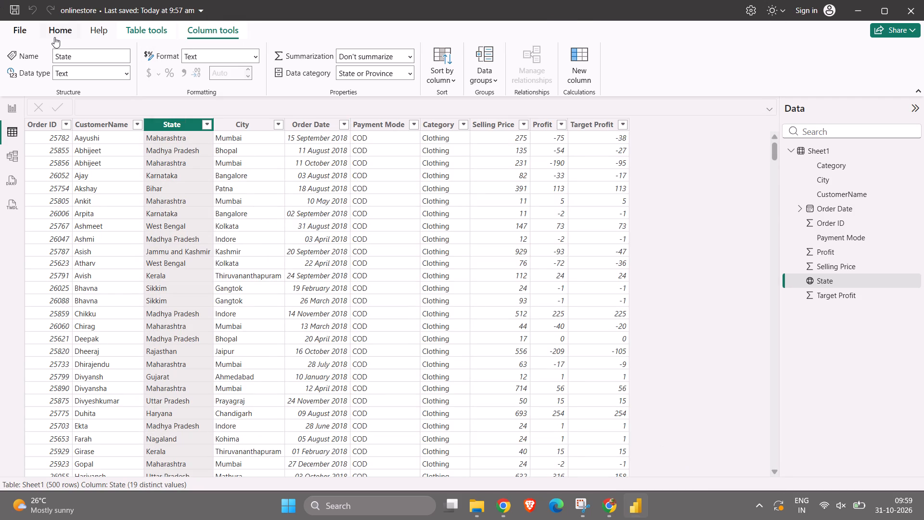
Return to the report canvas and delete Page 2, keeping only the dashboard page.
left_click(16, 110)
scroll(354, 256, "down", 1)
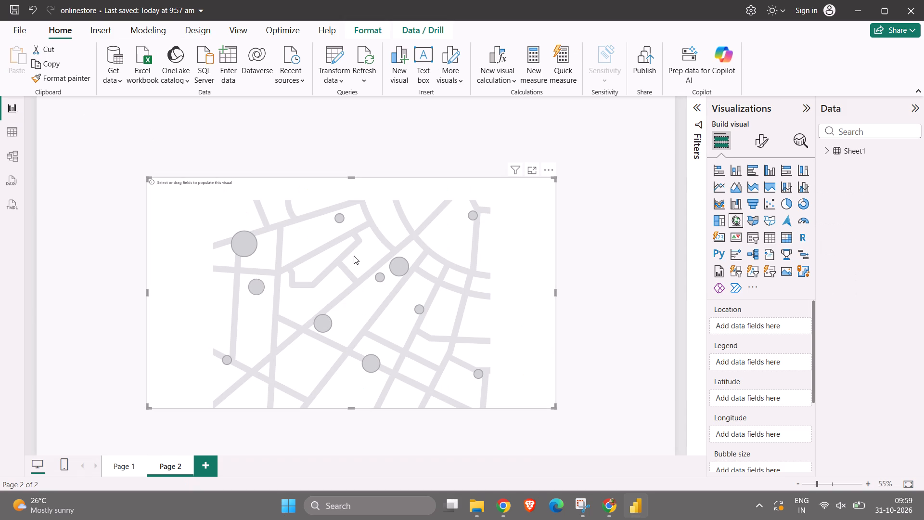
scroll(354, 256, "down", 1)
left_click(143, 476)
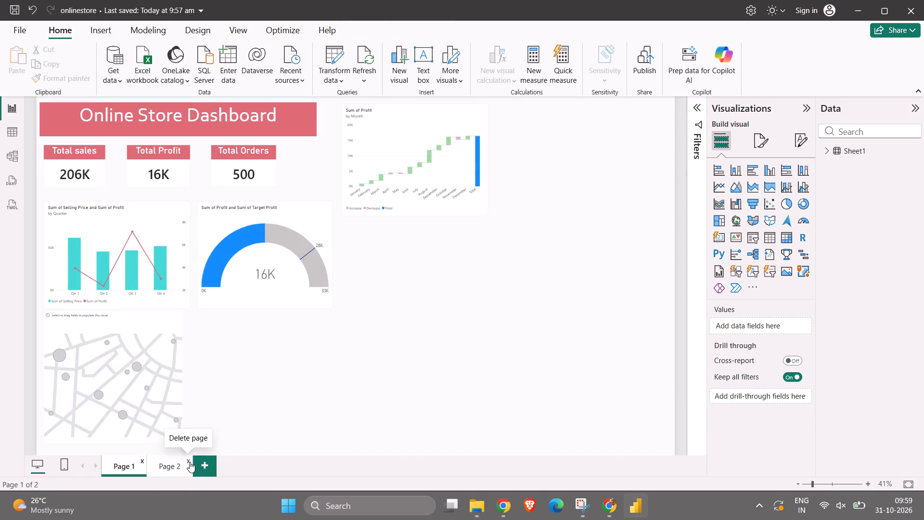
left_click(190, 462)
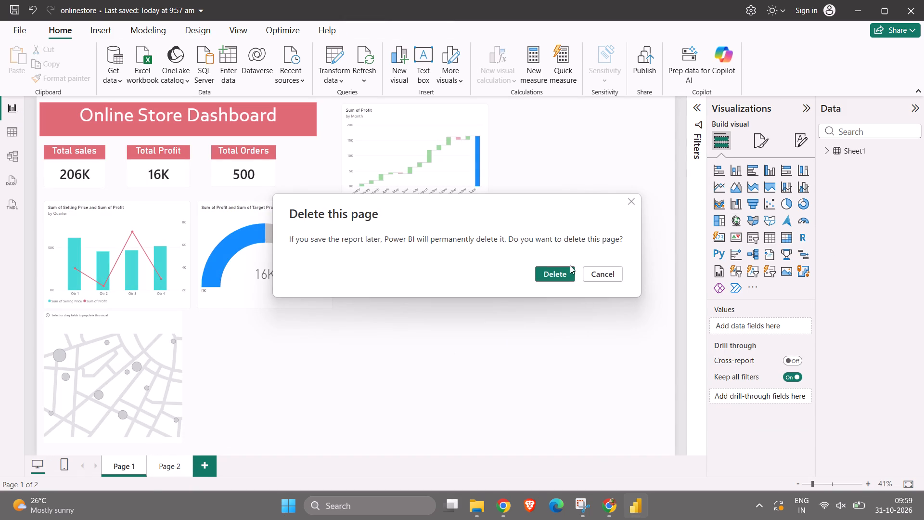
left_click(557, 269)
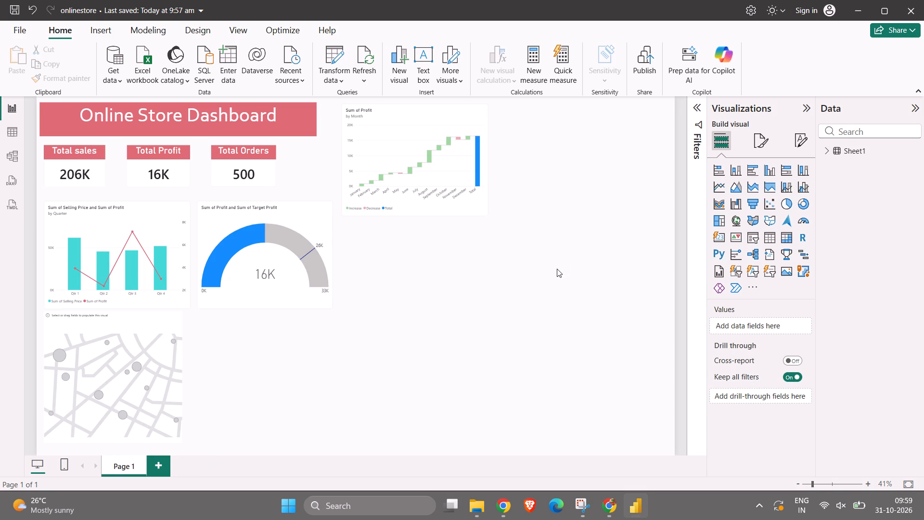
Assign the State field from Sheet1 as the location of the empty map visual on Page 1.
left_click(107, 402)
left_click(748, 323)
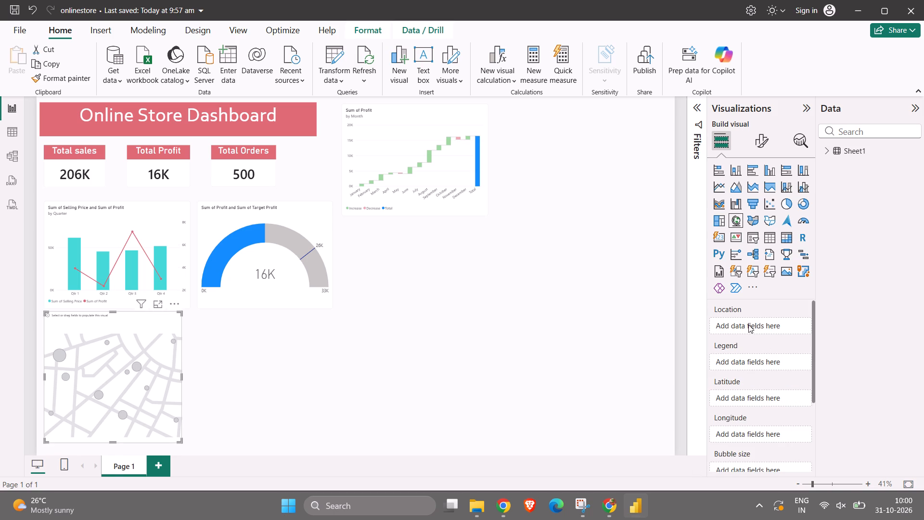
left_click(748, 325)
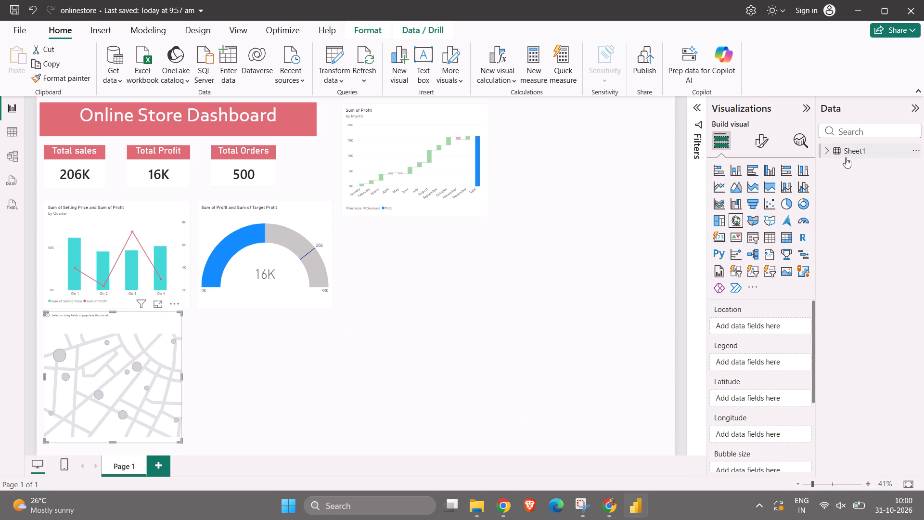
left_click(846, 157)
left_click(846, 157)
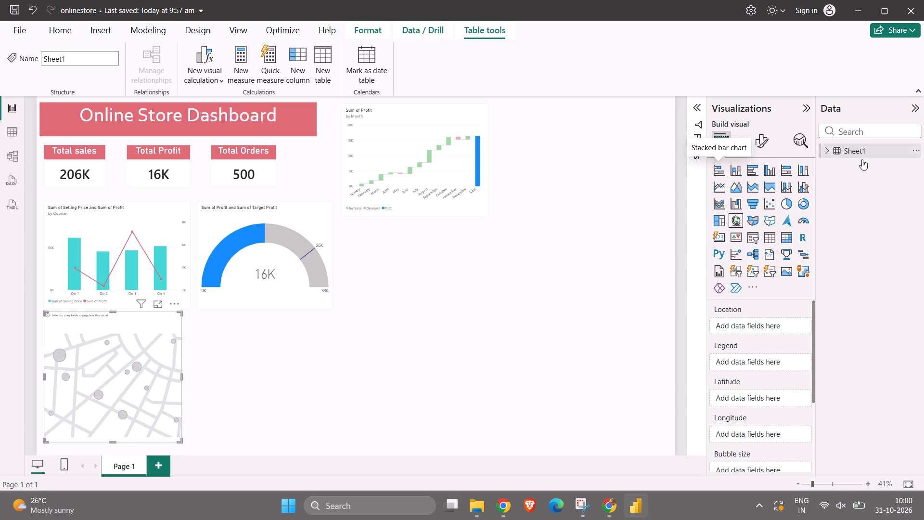
left_click(828, 148)
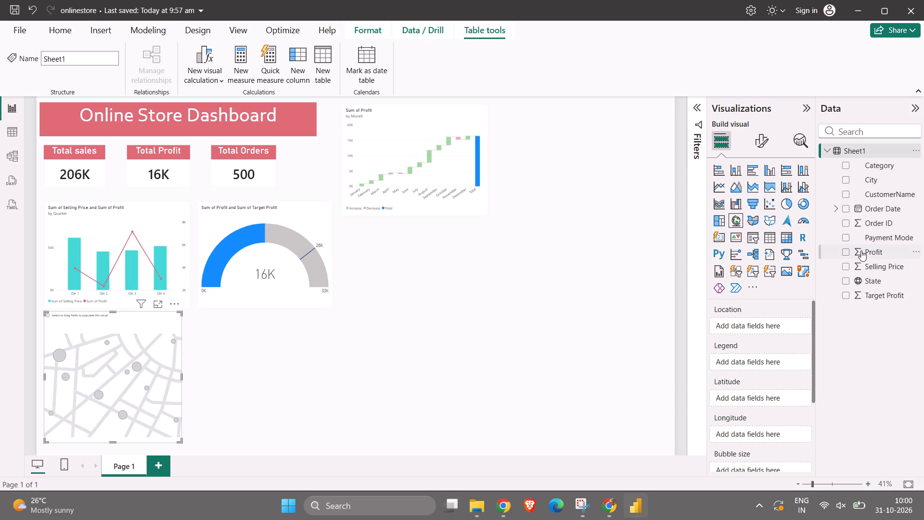
left_click(846, 283)
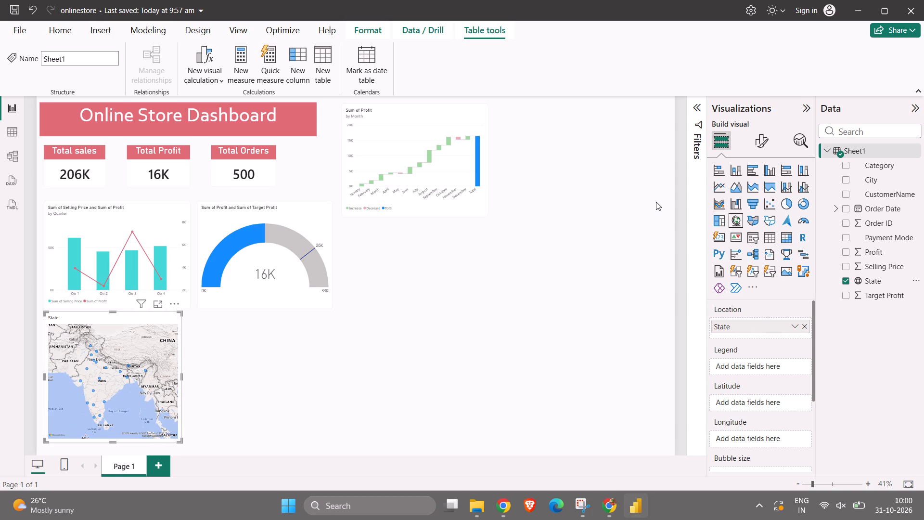
Add the Selling Price field to the state map as its bubble size.
left_click(258, 408)
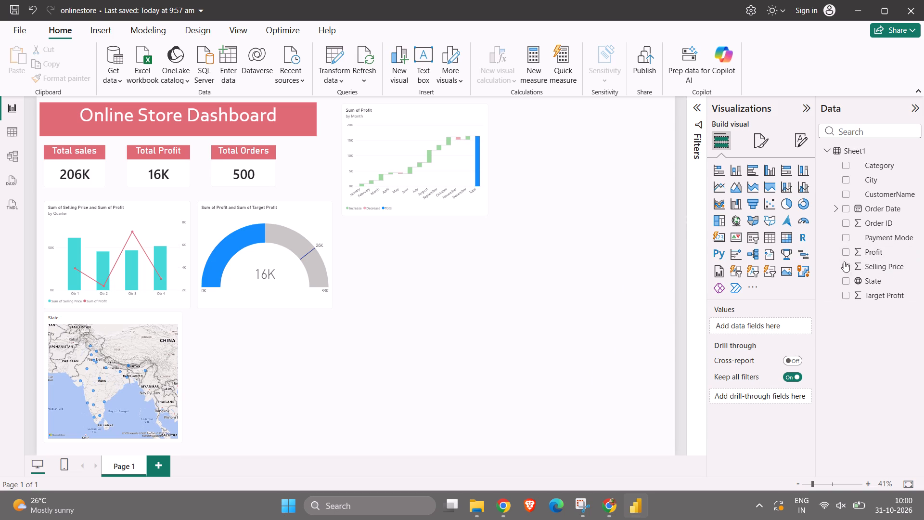
left_click(128, 403)
left_click(847, 267)
left_click(371, 325)
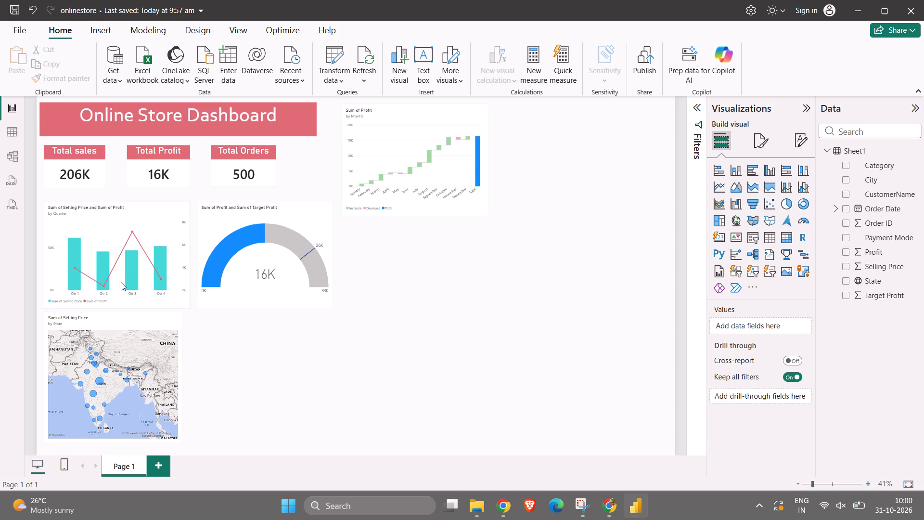
Cross-filter the dashboard by a northern India bubble on the map, and review the map's format options and assigned fields.
left_click(108, 370)
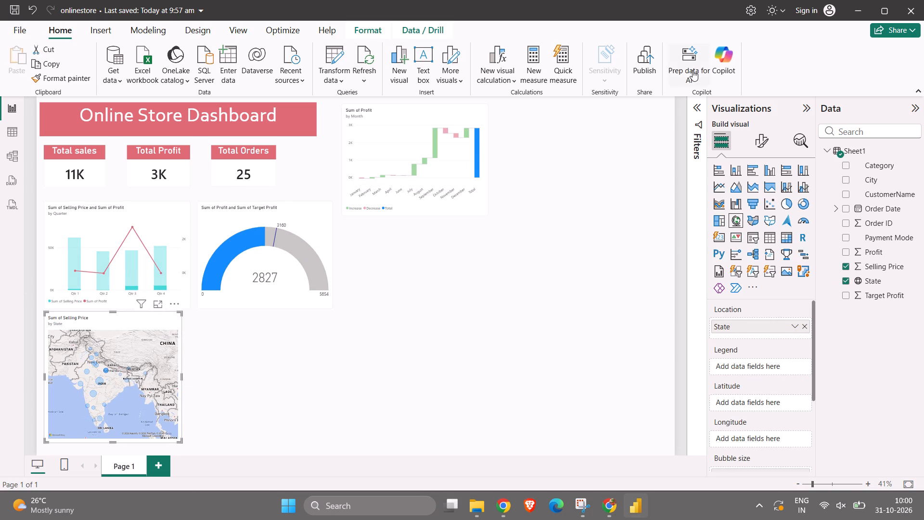
left_click(770, 137)
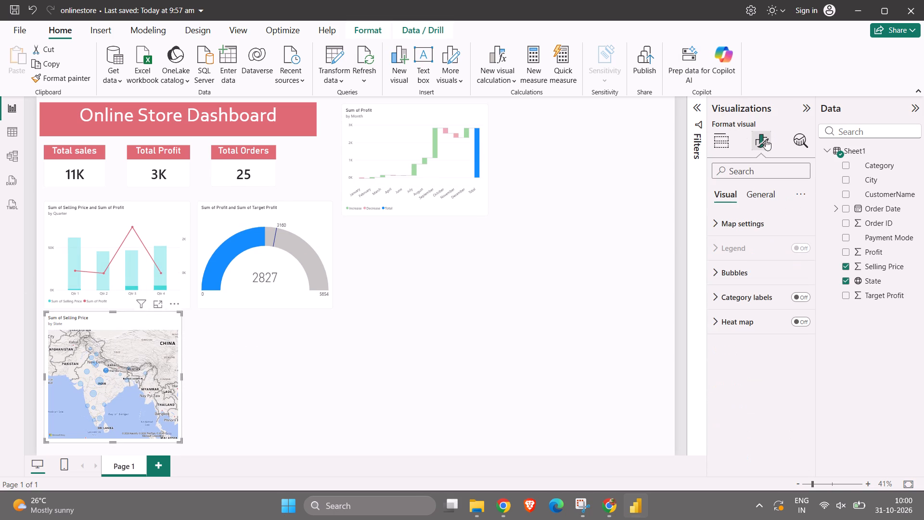
left_click(721, 136)
scroll(771, 386, "down", 1)
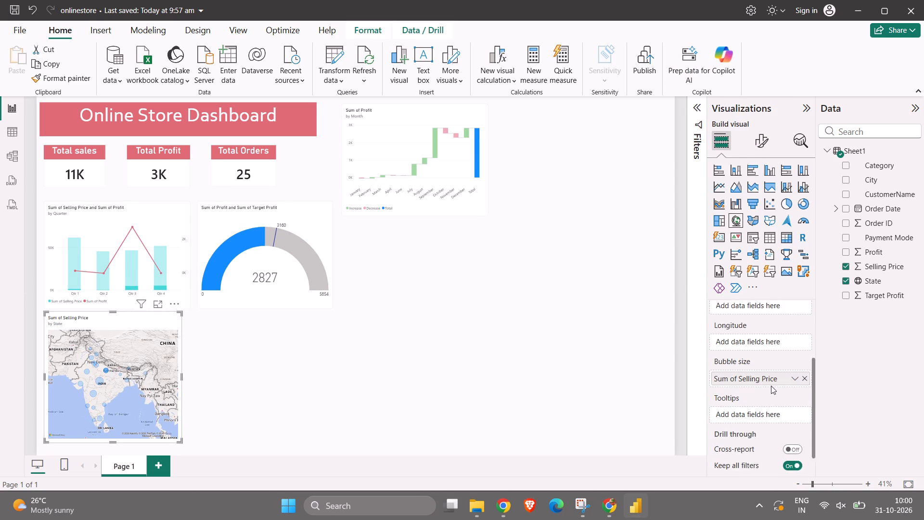
scroll(771, 386, "down", 1)
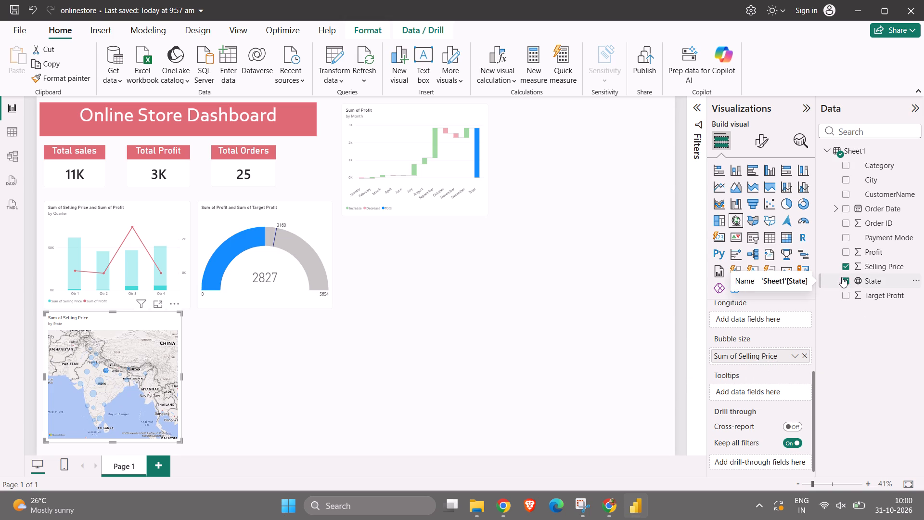
left_click(573, 164)
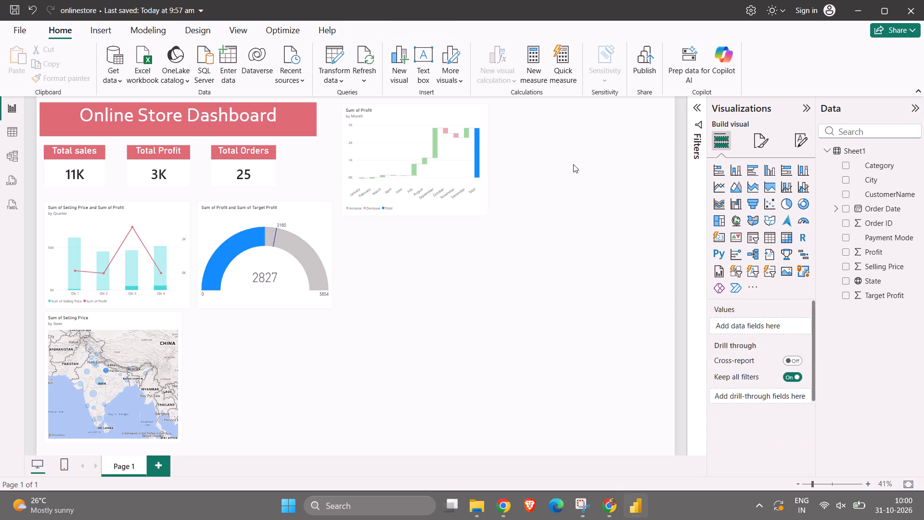
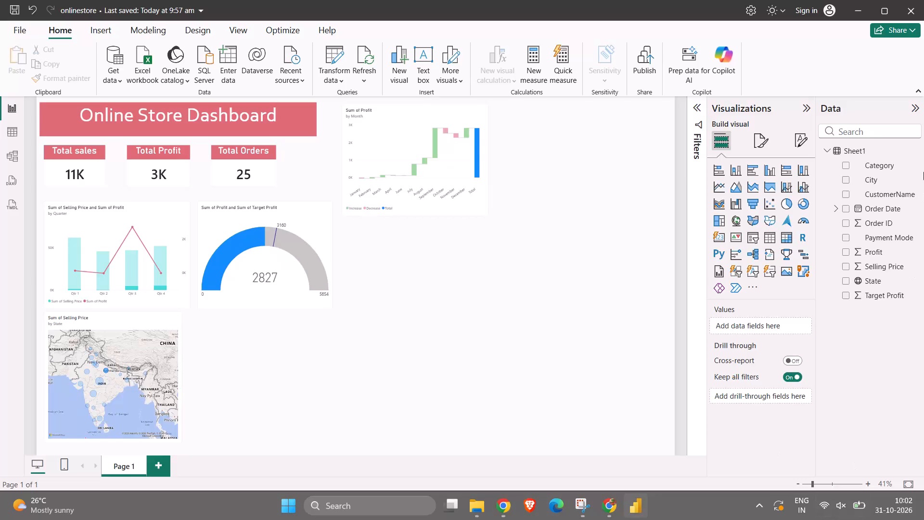
Expand the Order Date hierarchy in Sheet1 to show its date levels, and clear the map's bubble cross-filter while keeping the map selected.
left_click(835, 210)
left_click(846, 224)
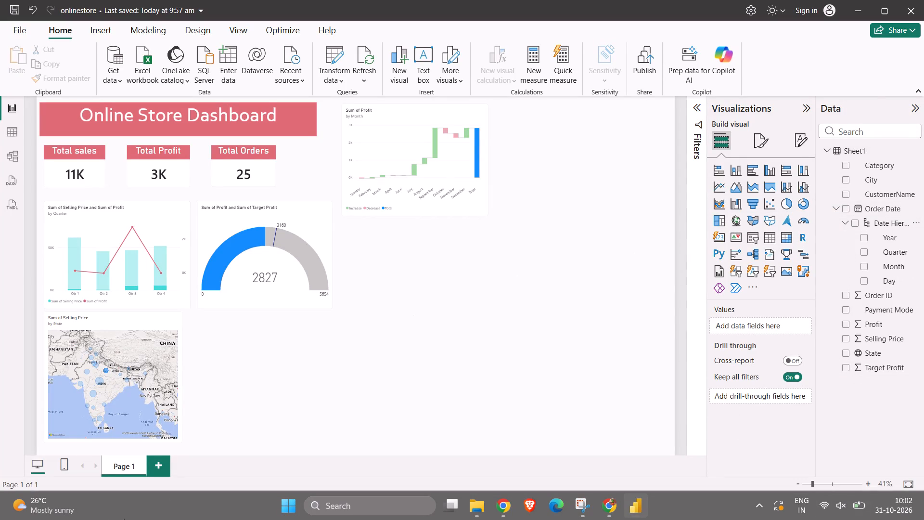
left_click(116, 400)
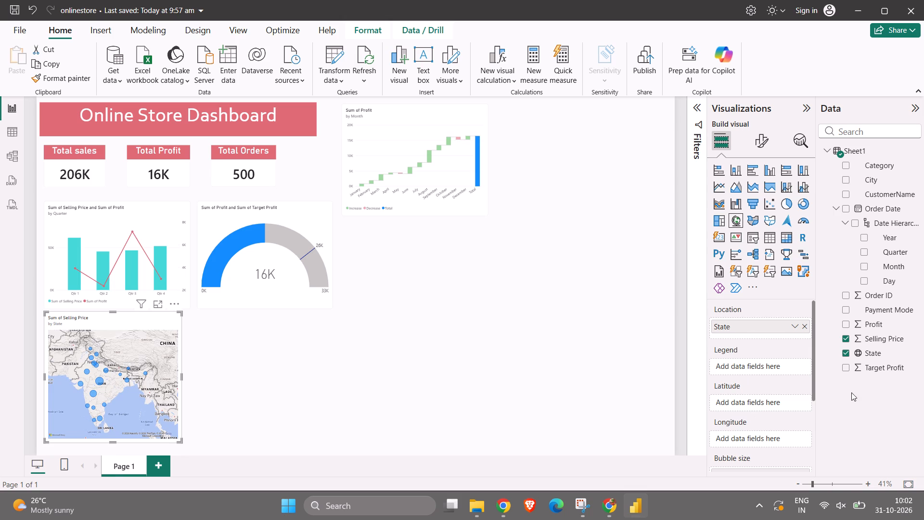
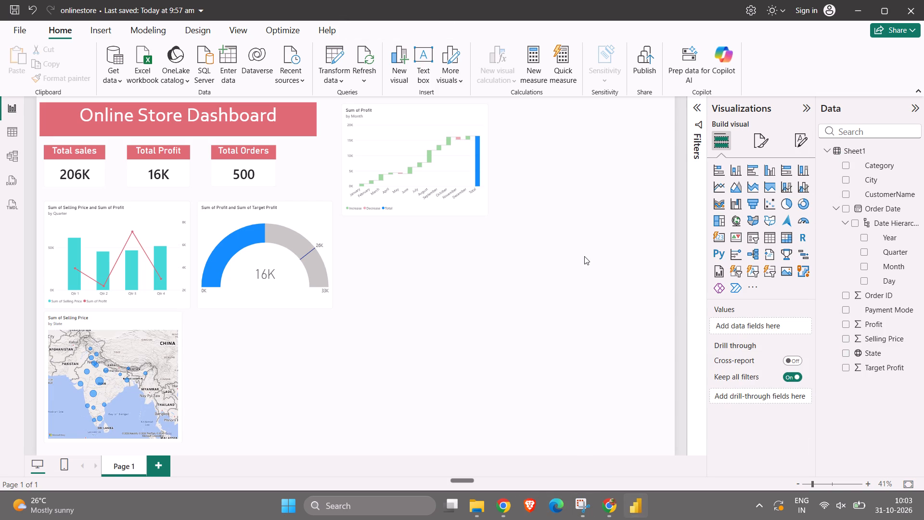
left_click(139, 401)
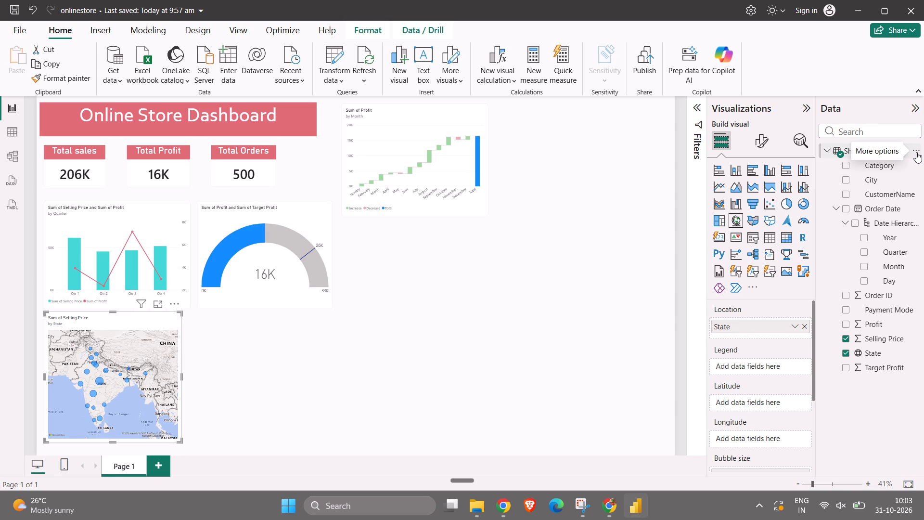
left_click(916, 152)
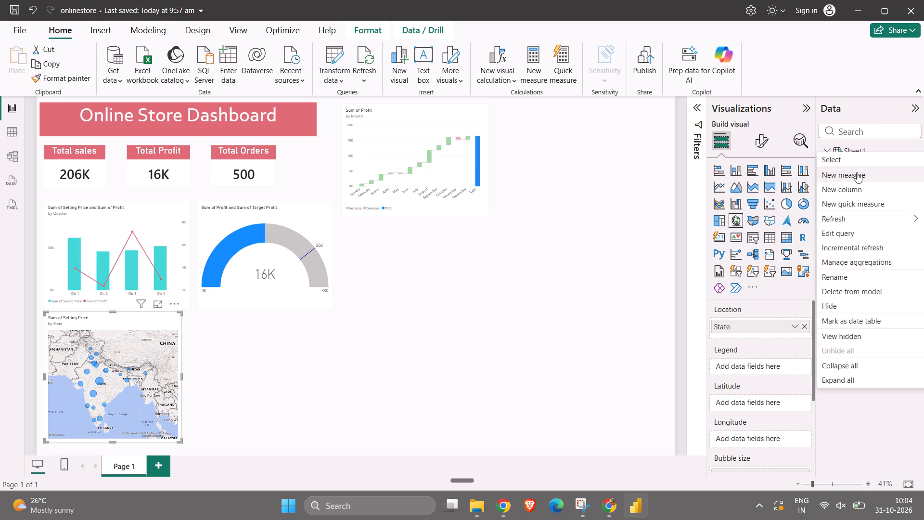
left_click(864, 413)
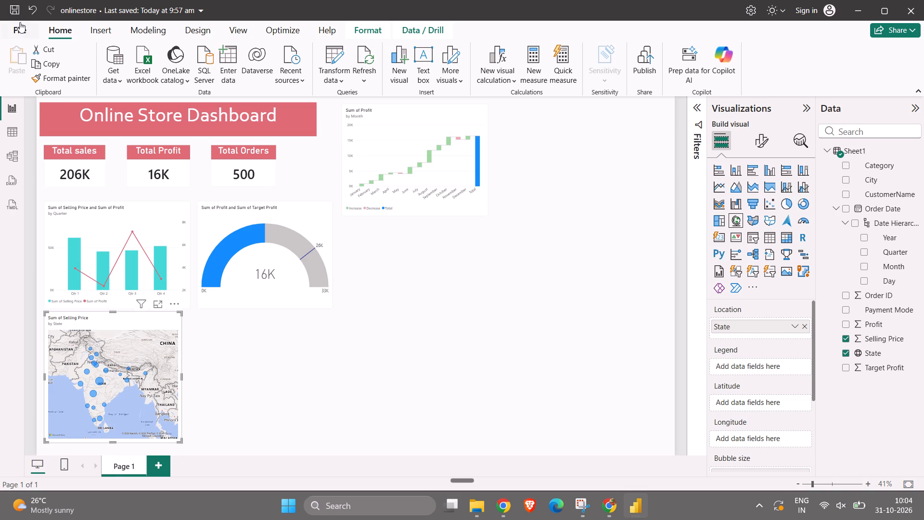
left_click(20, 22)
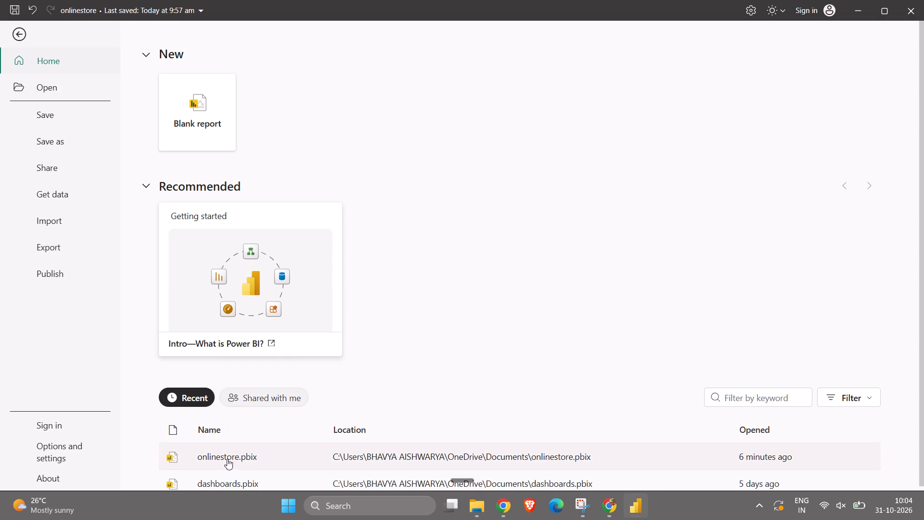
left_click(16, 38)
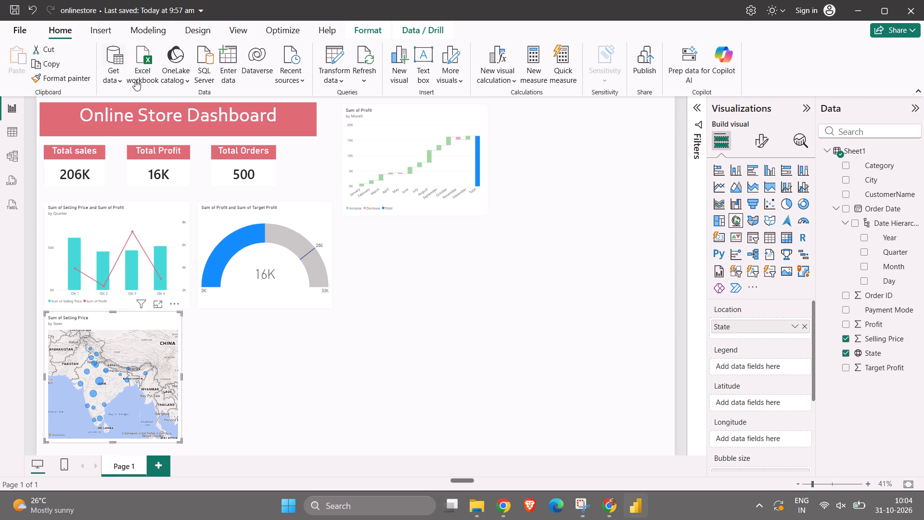
Start importing data from an Excel workbook and select Realmart_Sales_Dataset+ in the Downloads folder.
left_click(117, 82)
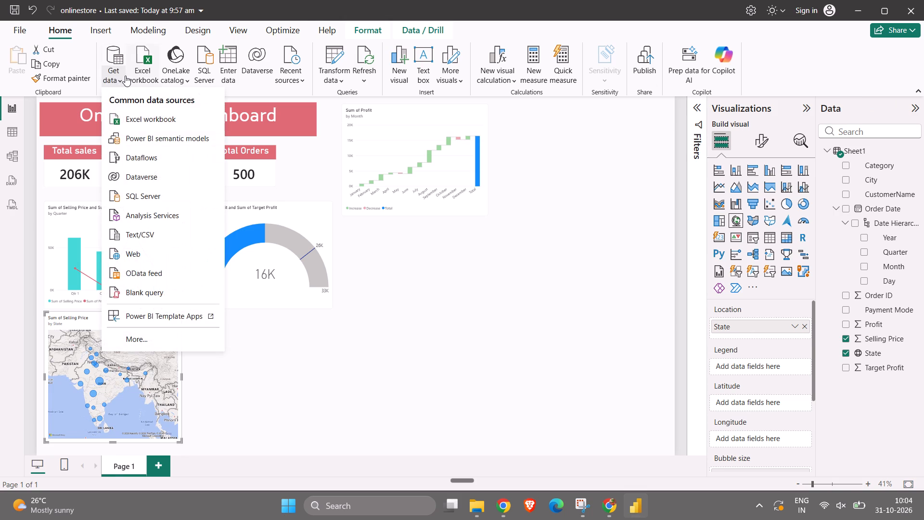
left_click(153, 112)
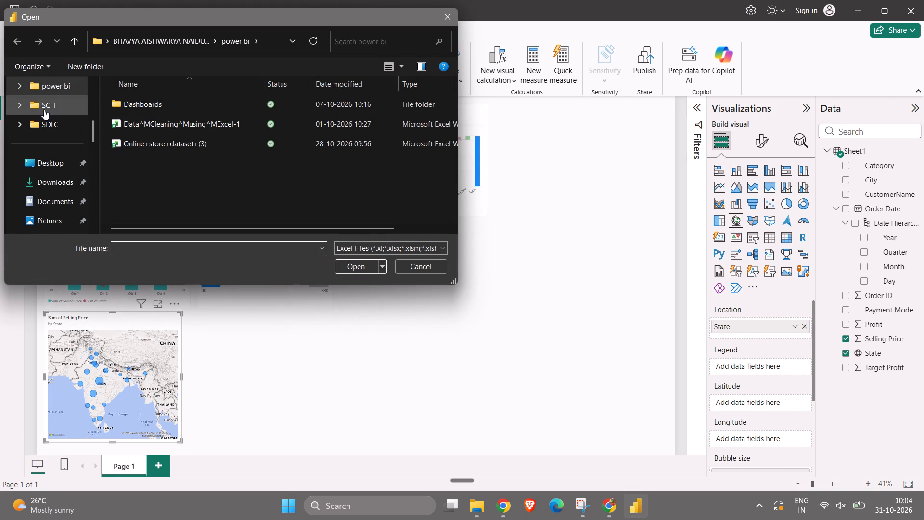
left_click(59, 180)
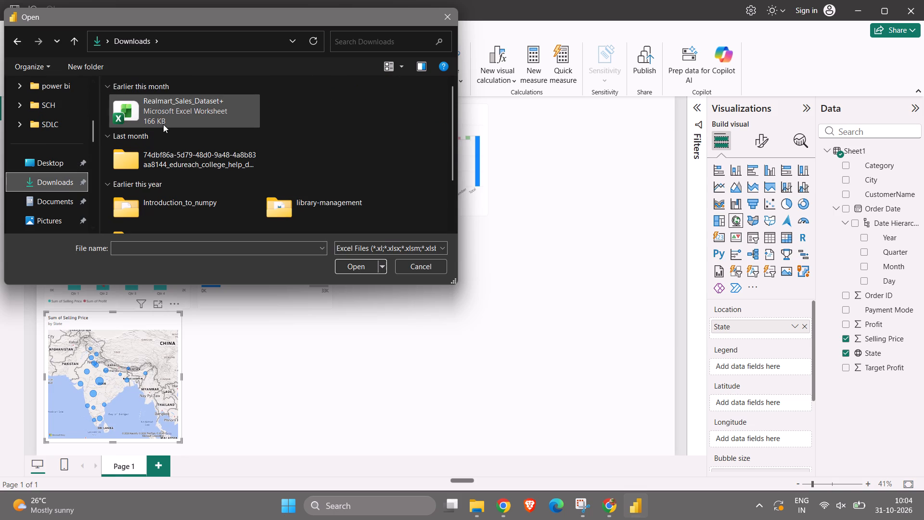
left_click(157, 115)
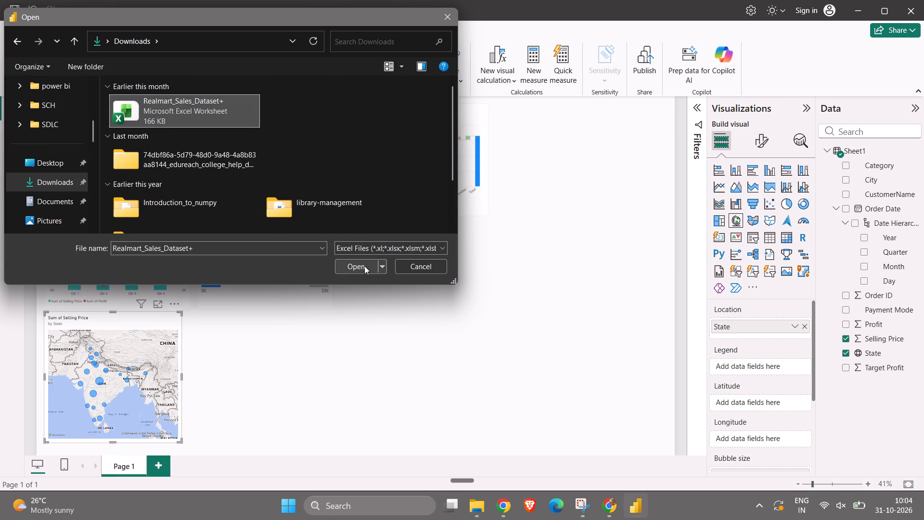
scroll(81, 51, "left", 1)
Switch to File Explorer and look through the Desktop and Downloads folders for the dataset workbook.
left_click(468, 499)
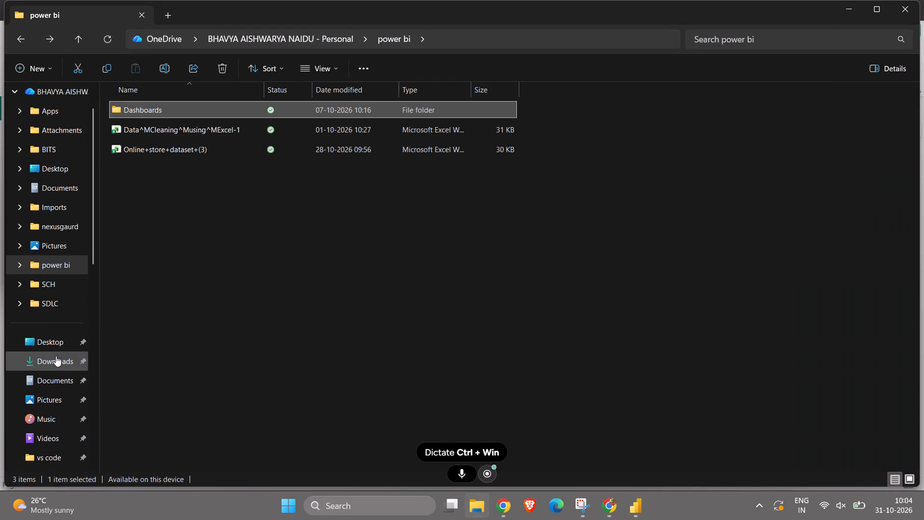
left_click(55, 346)
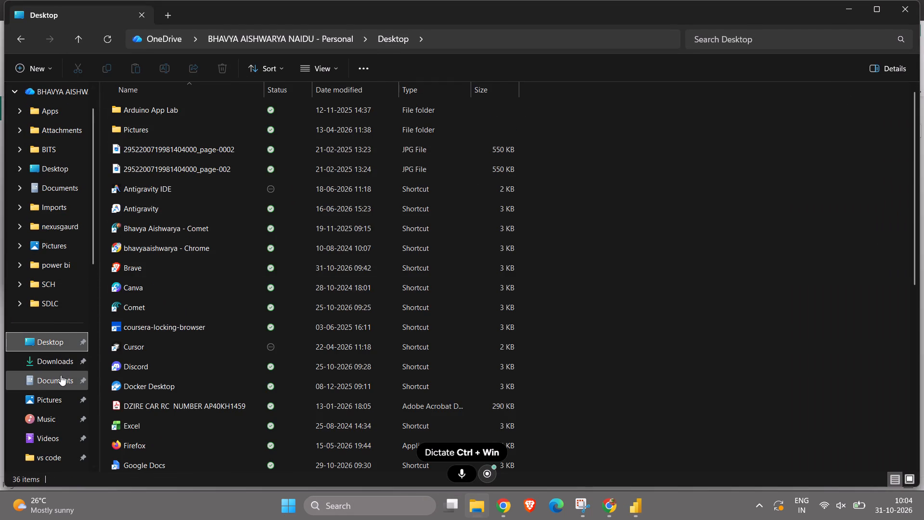
left_click(57, 356)
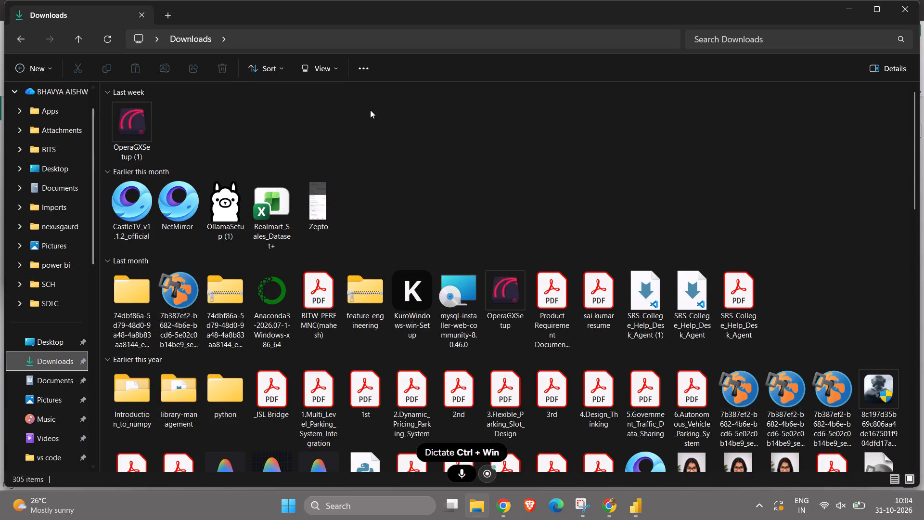
left_click(371, 110)
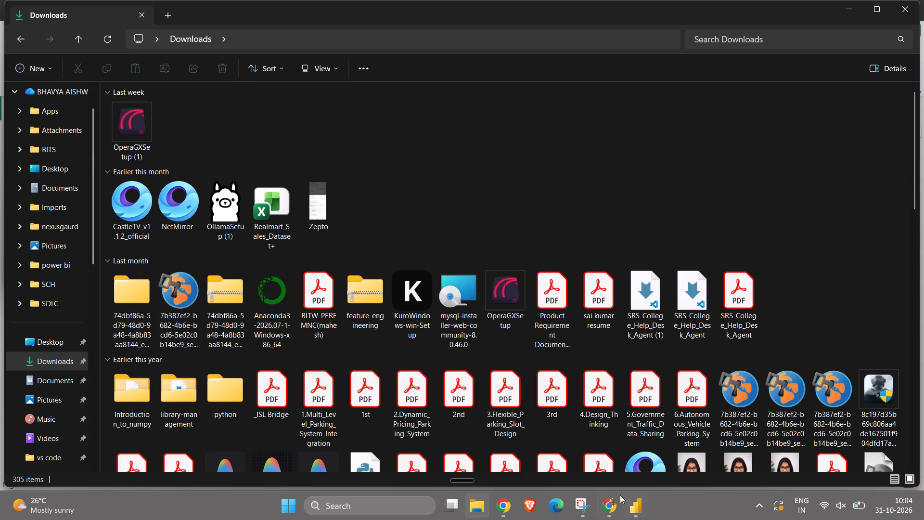
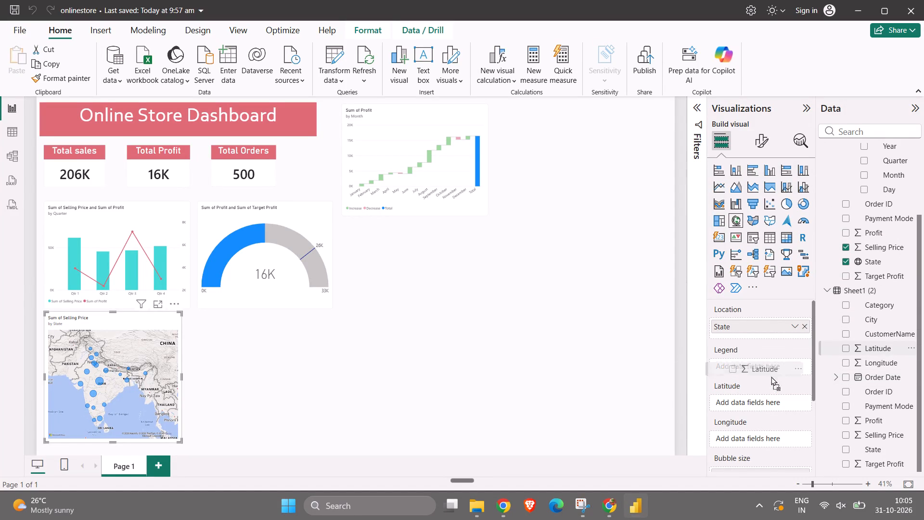
Add the Latitude and Longitude fields from Sheet1 (2) to the state map's Latitude and Longitude wells.
left_click_drag(771, 377, 779, 404)
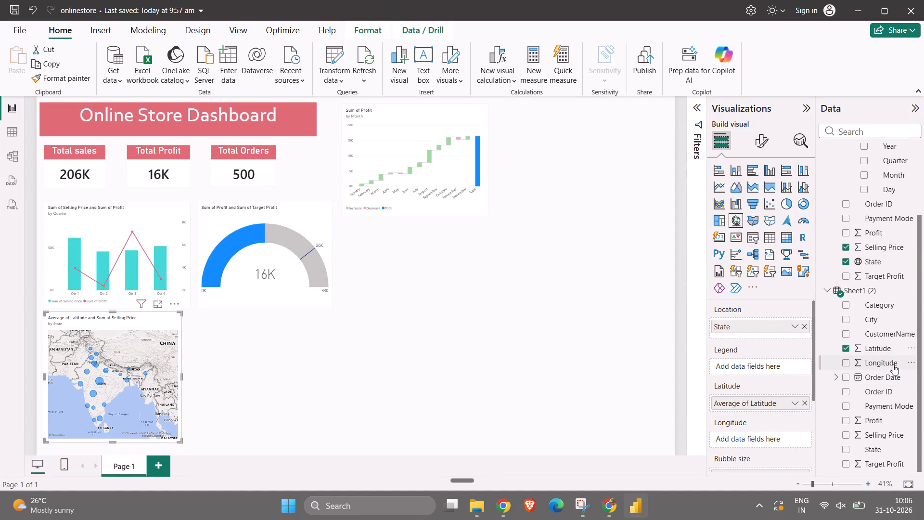
left_click_drag(892, 362, 779, 438)
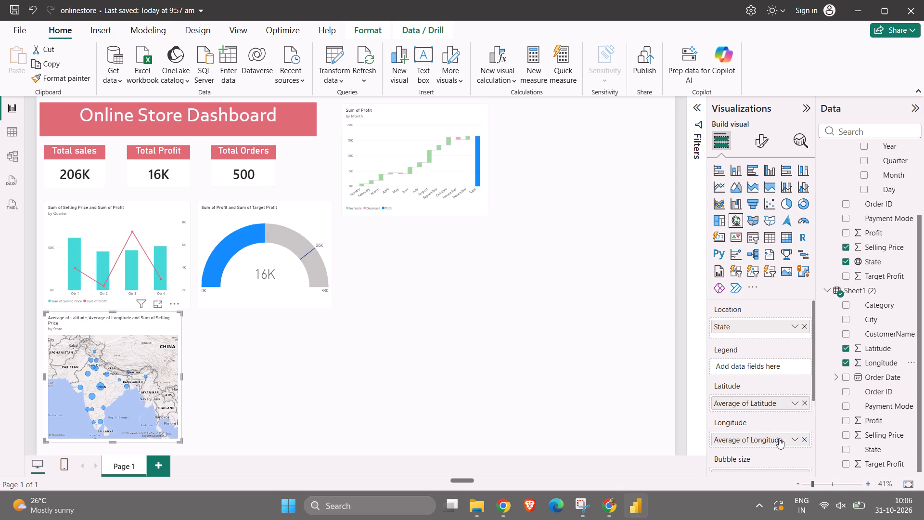
scroll(748, 400, "down", 1)
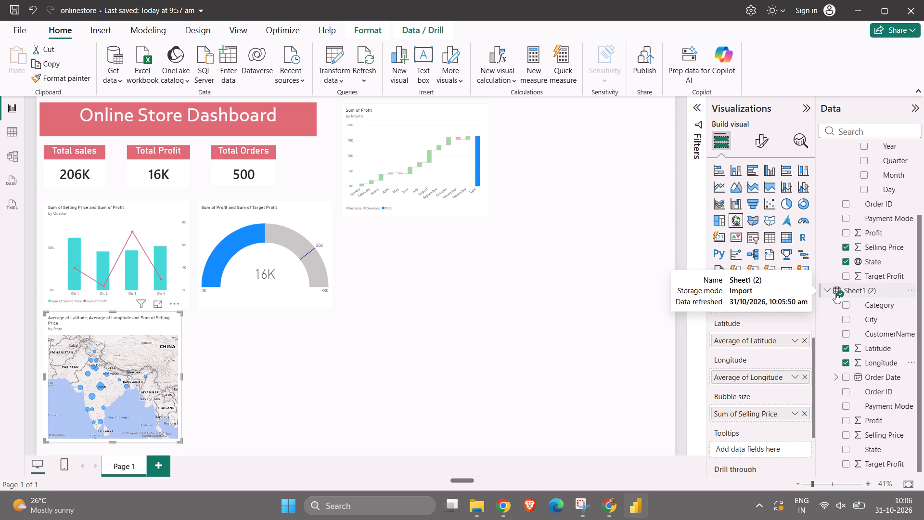
scroll(800, 403, "up", 1)
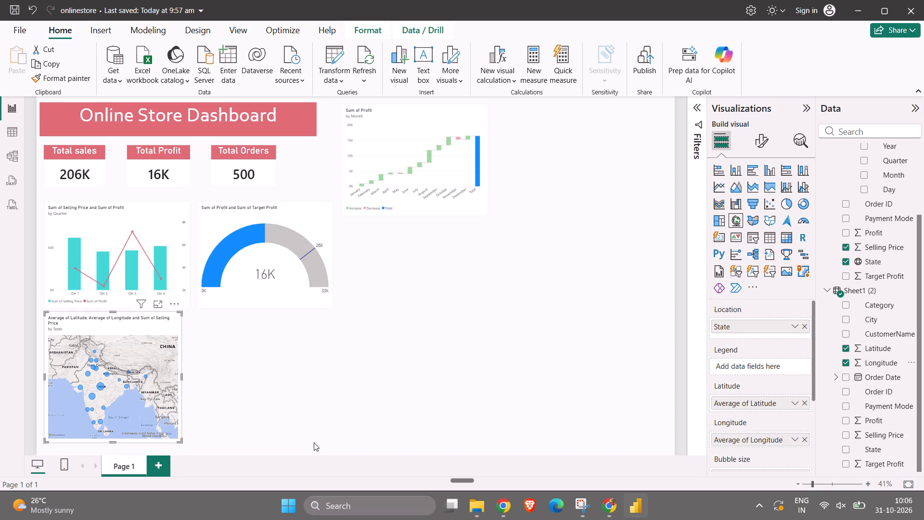
Insert a new scatter chart in the empty space beside the monthly profit waterfall chart.
left_click(565, 304)
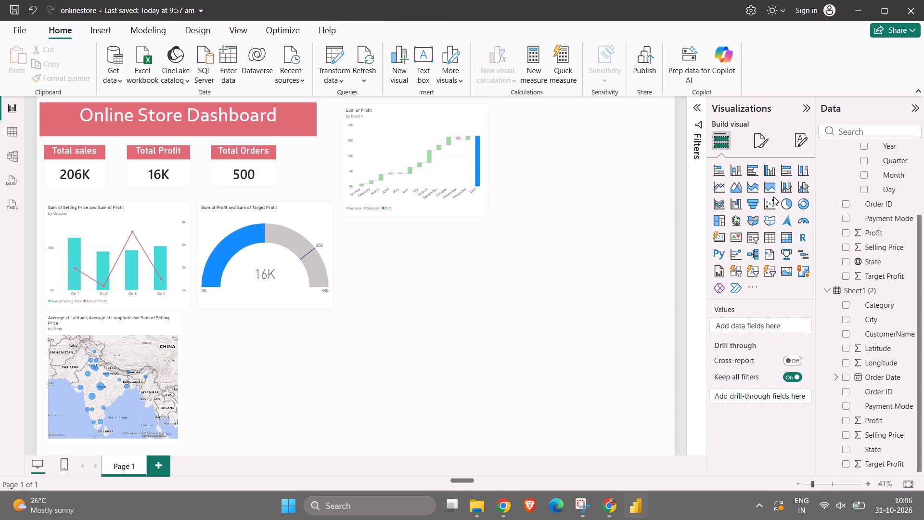
left_click(771, 202)
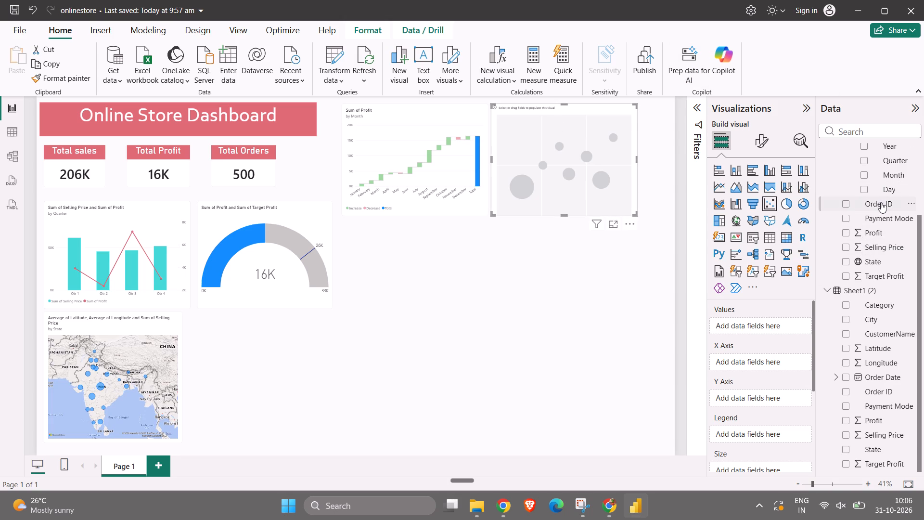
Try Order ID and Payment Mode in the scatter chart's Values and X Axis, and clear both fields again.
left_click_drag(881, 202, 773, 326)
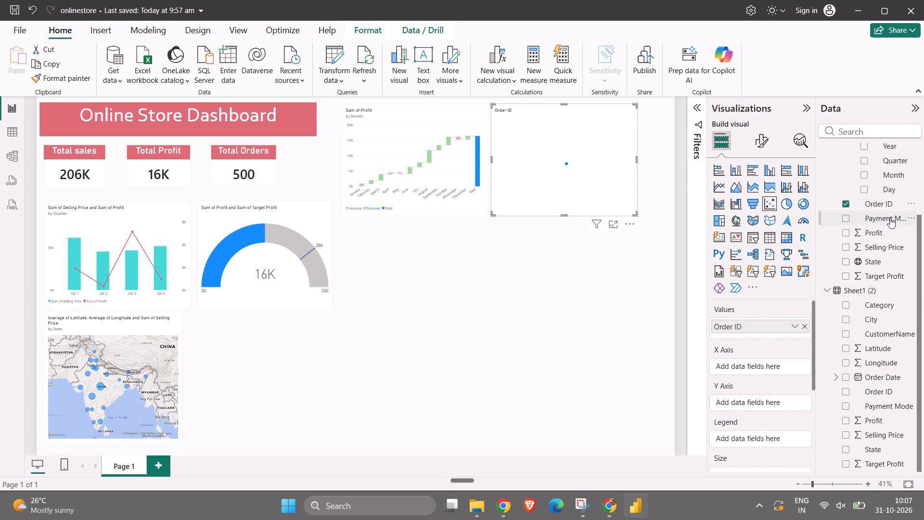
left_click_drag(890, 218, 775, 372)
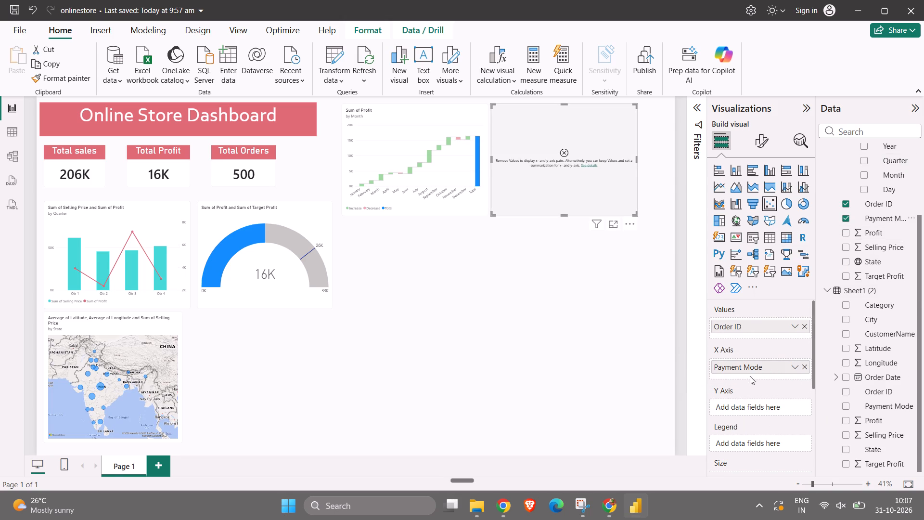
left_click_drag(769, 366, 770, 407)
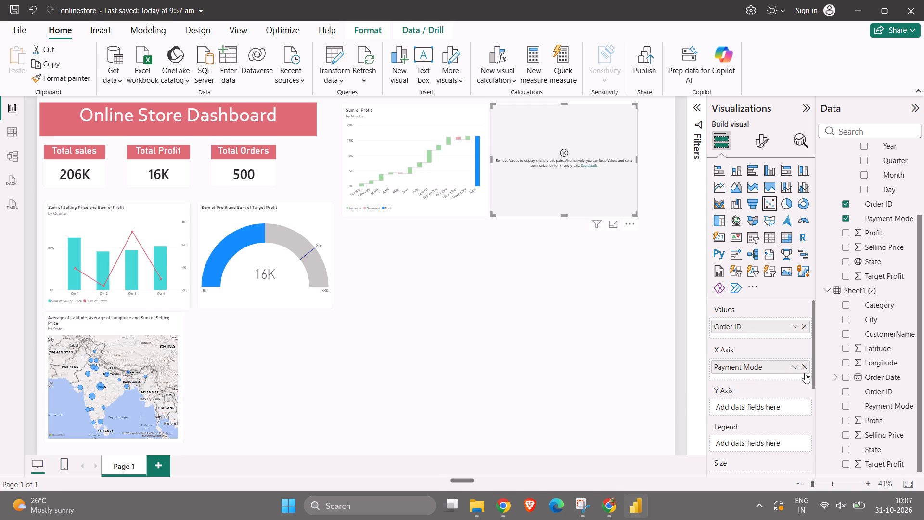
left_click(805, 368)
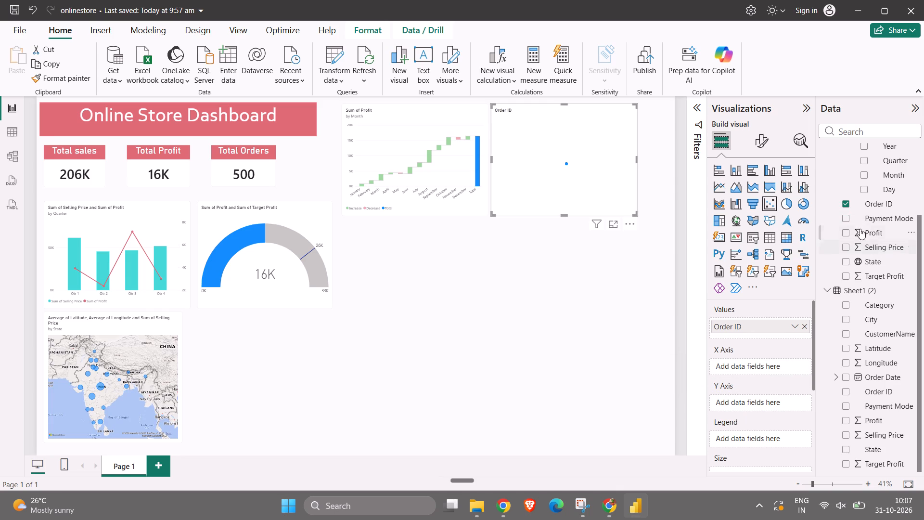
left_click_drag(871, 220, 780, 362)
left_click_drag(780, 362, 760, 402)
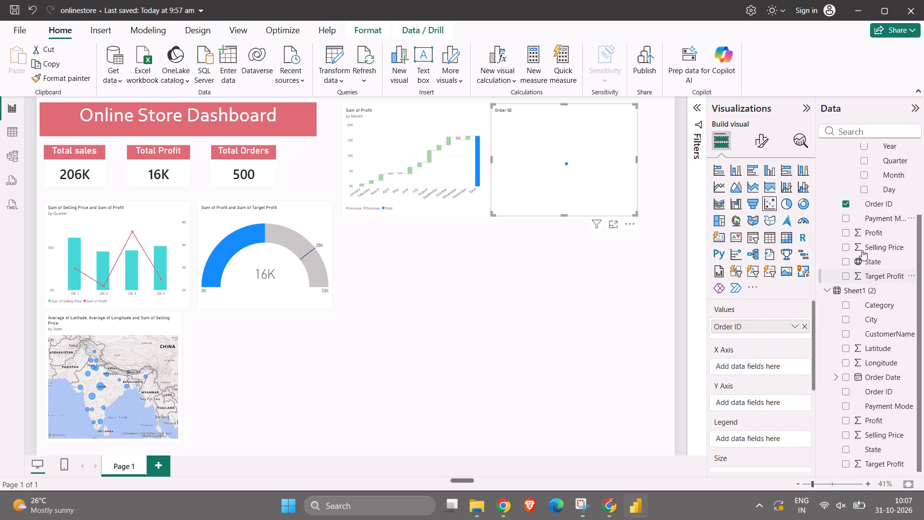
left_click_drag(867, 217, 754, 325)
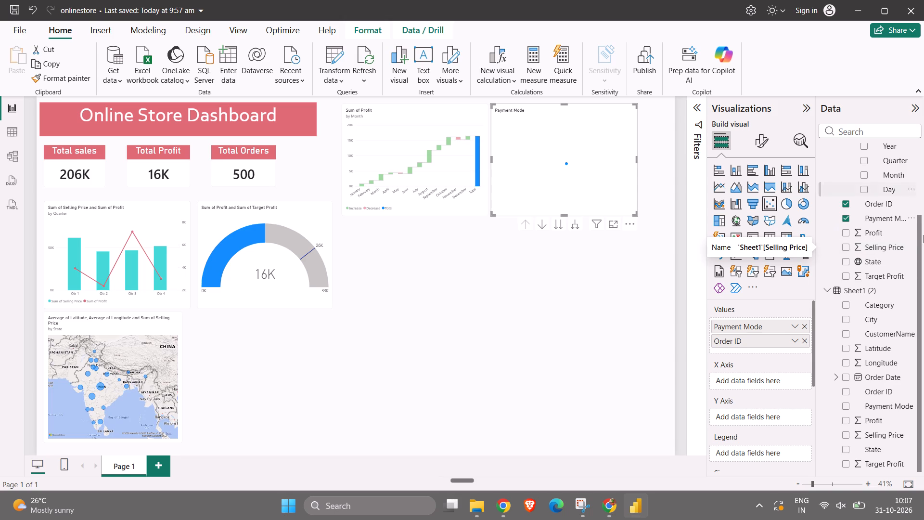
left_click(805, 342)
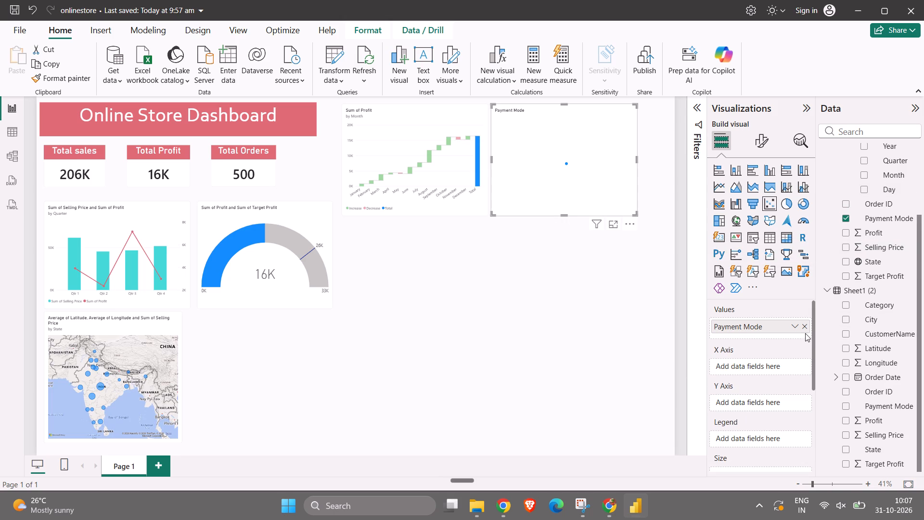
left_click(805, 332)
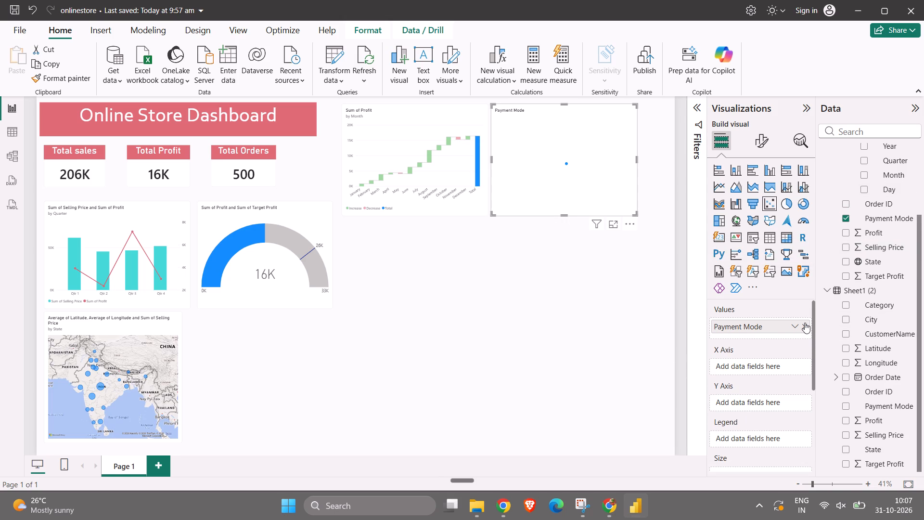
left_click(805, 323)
Assign Payment Mode to the scatter chart's X Axis and Order ID to its Y Axis.
left_click_drag(889, 216, 844, 250)
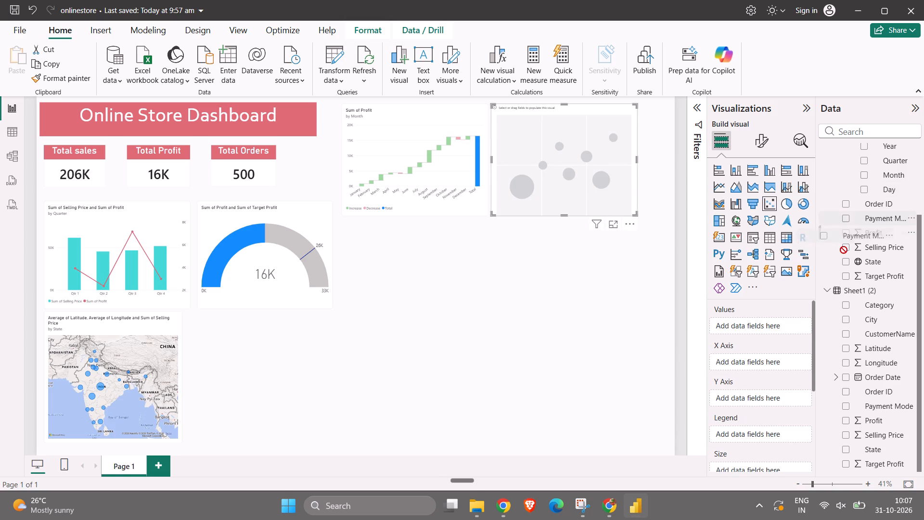
left_click_drag(844, 250, 768, 358)
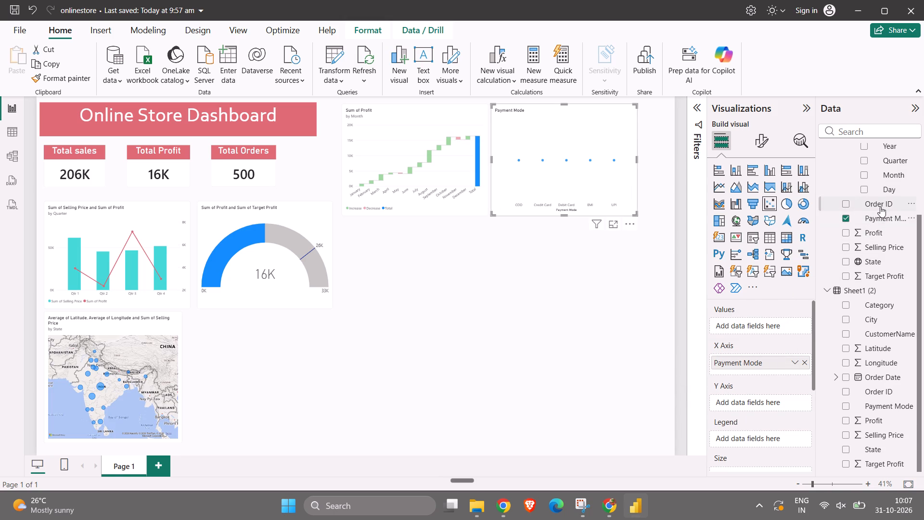
scroll(880, 207, "up", 1)
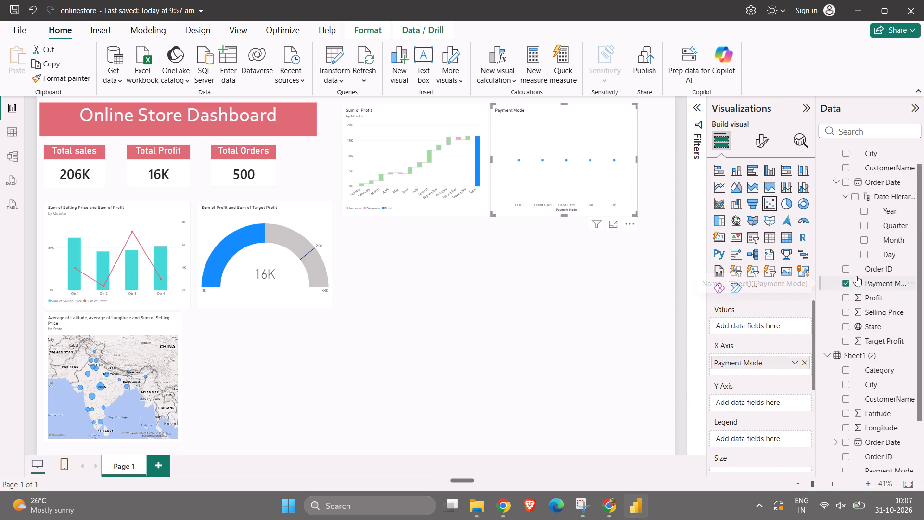
left_click_drag(856, 263, 742, 395)
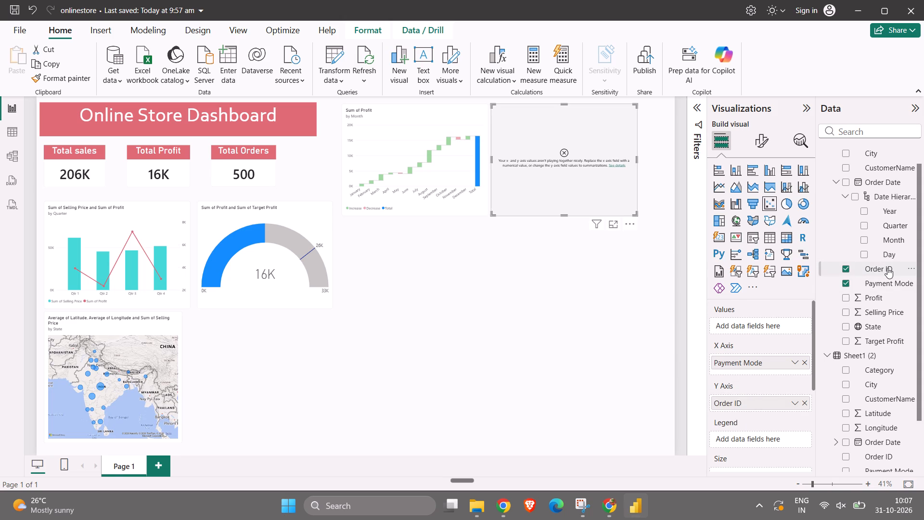
scroll(887, 215, "up", 2)
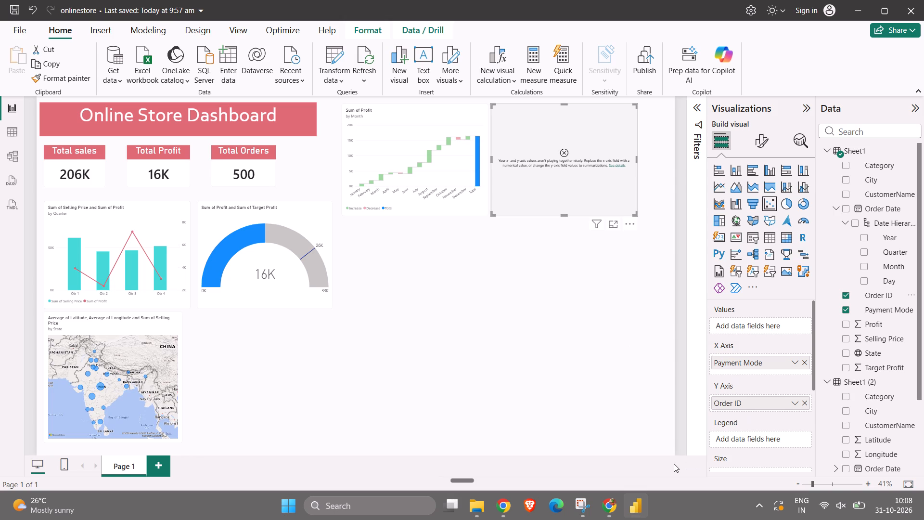
Convert the state bubble map to a filled map.
left_click(148, 387)
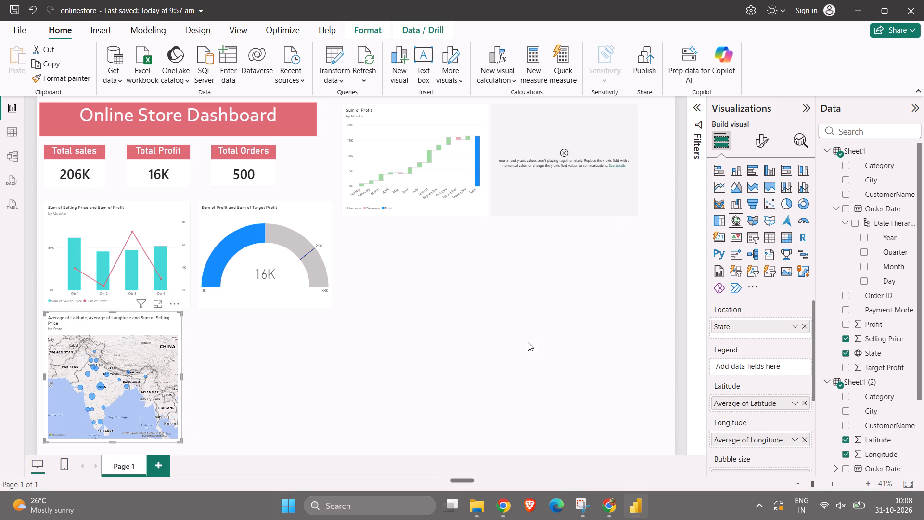
left_click(752, 221)
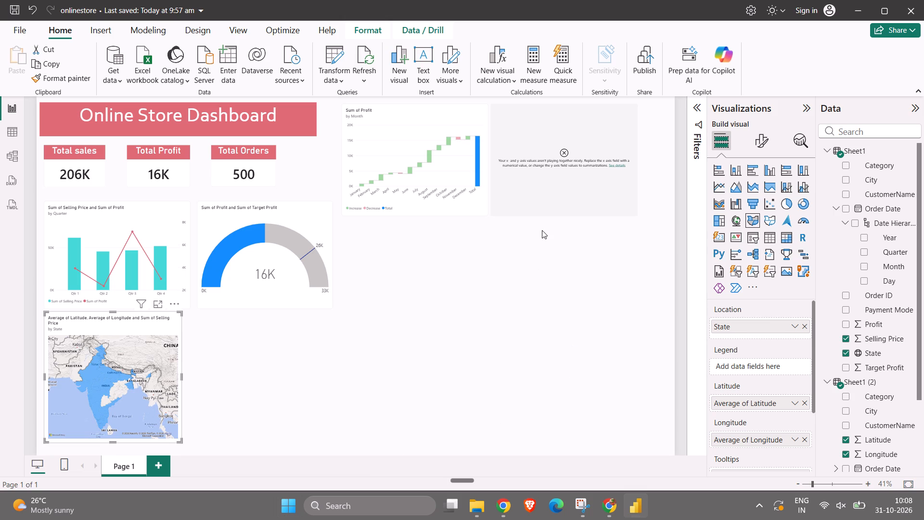
Summarize the scatter chart's Order ID on the Y Axis by Count.
left_click(549, 183)
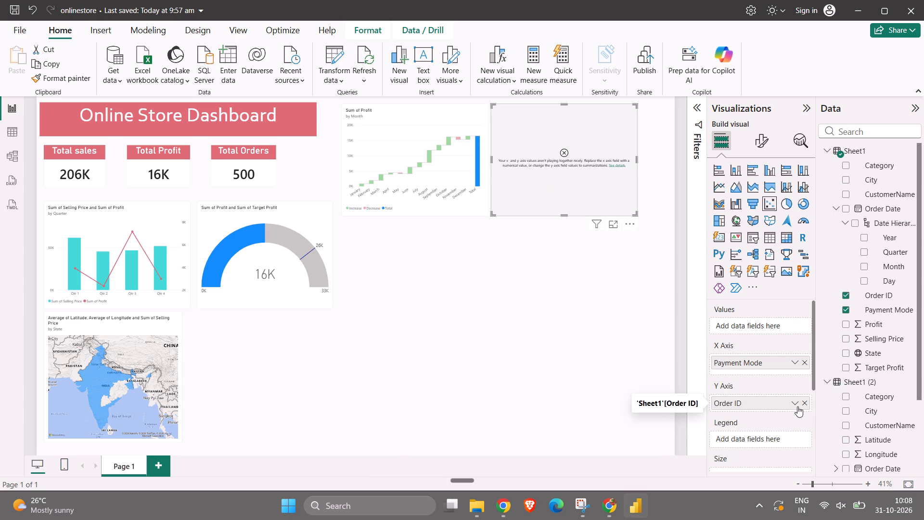
left_click(797, 406)
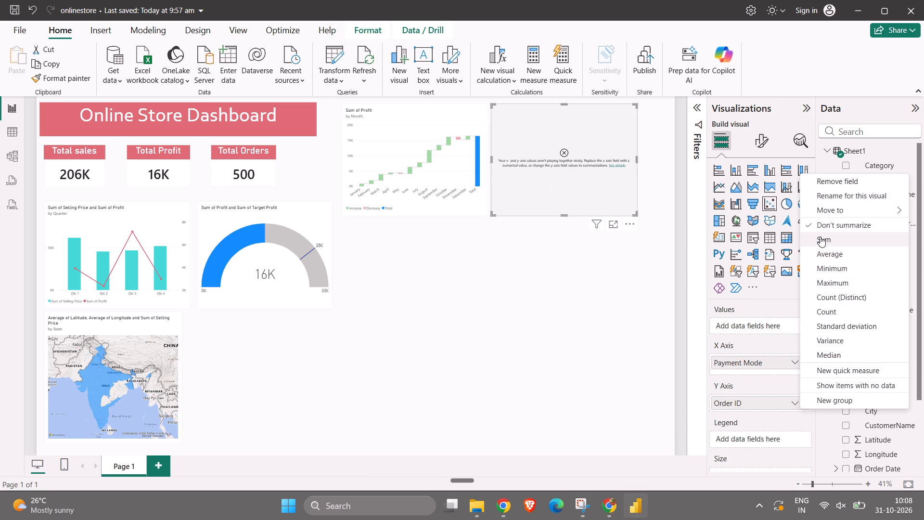
left_click(831, 308)
left_click(581, 276)
left_click(556, 145)
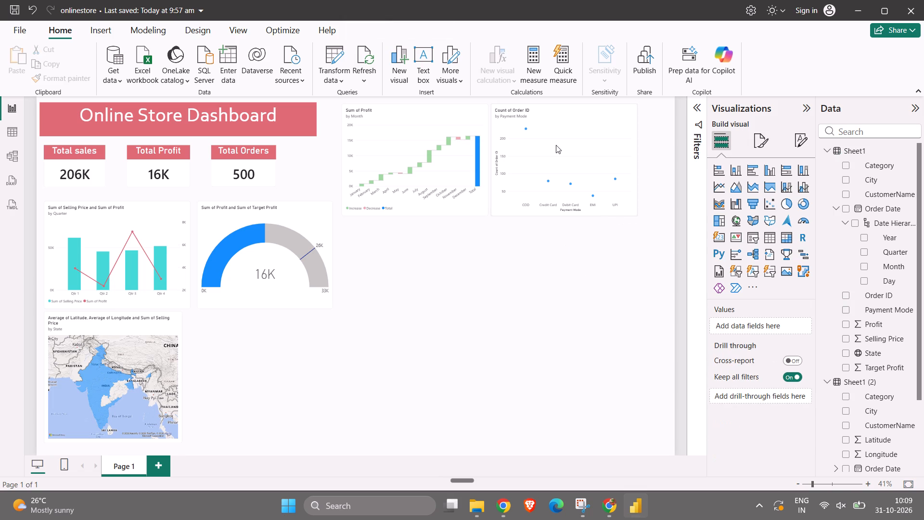
left_click(565, 302)
Bring India back into view on the filled map and review the fields assigned to the visual.
left_click(149, 387)
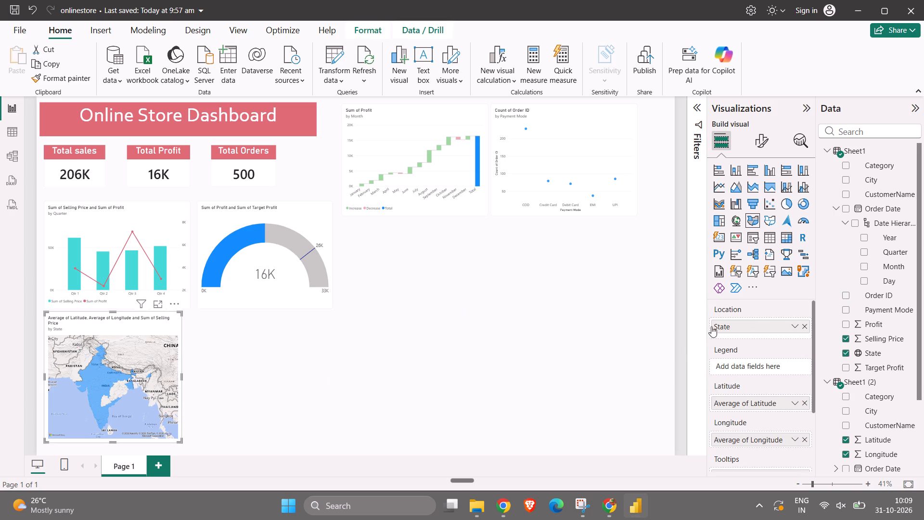
left_click(753, 226)
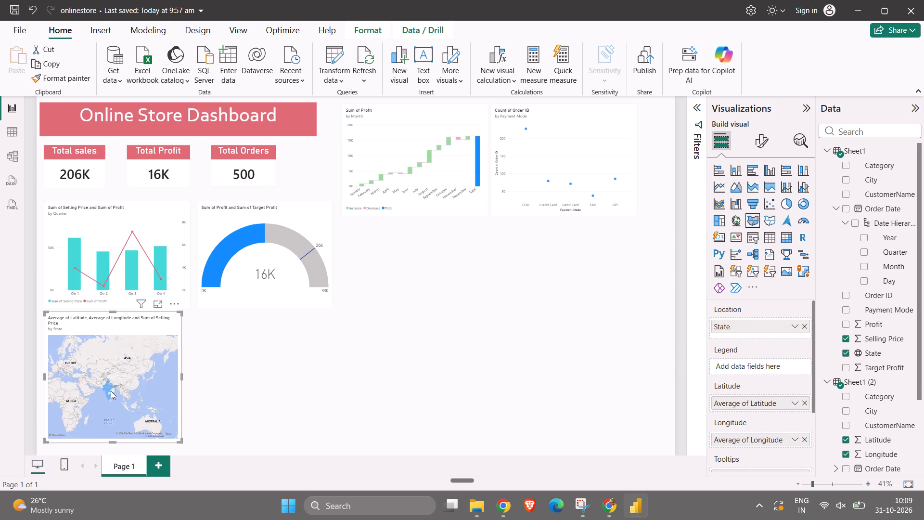
left_click(31, 441)
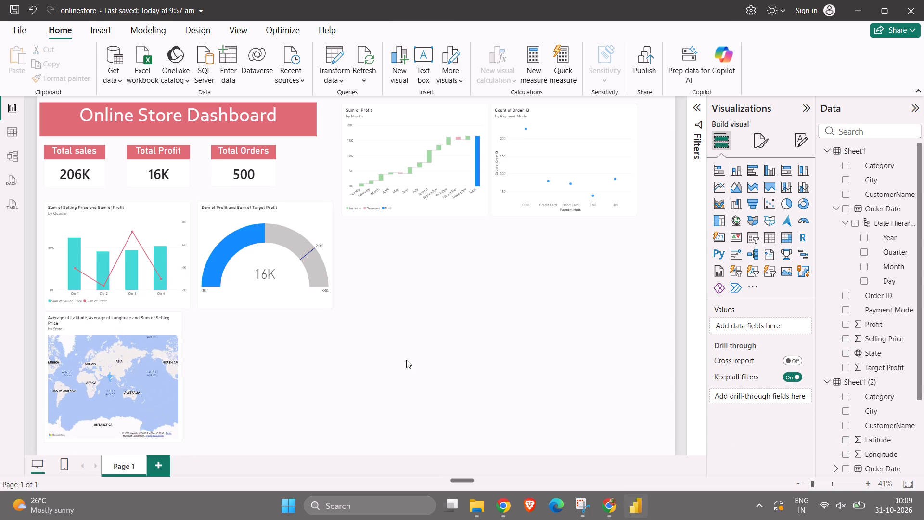
left_click(153, 403)
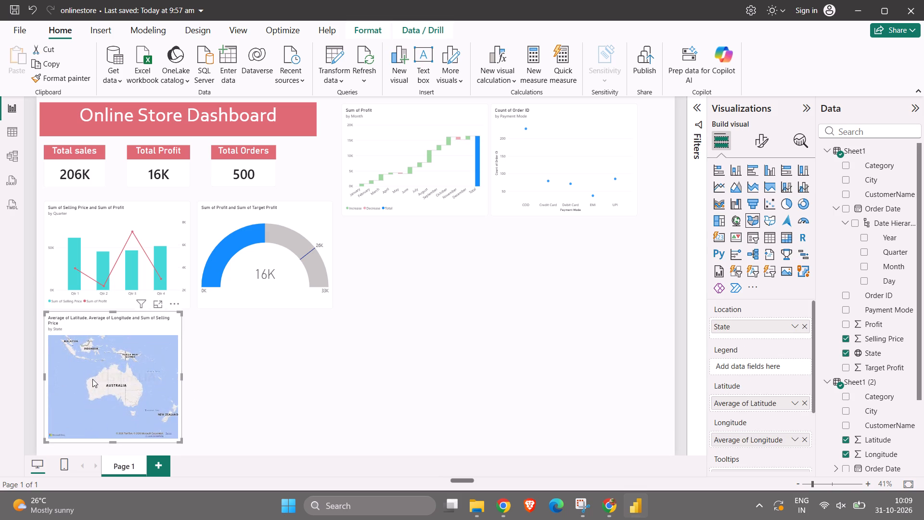
scroll(92, 379, "right", 1)
left_click_drag(63, 366, 121, 413)
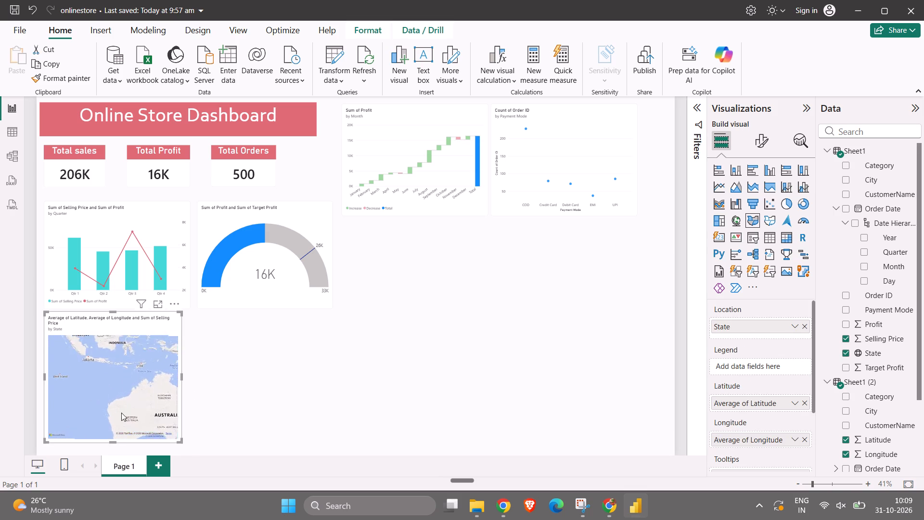
left_click_drag(121, 413, 175, 497)
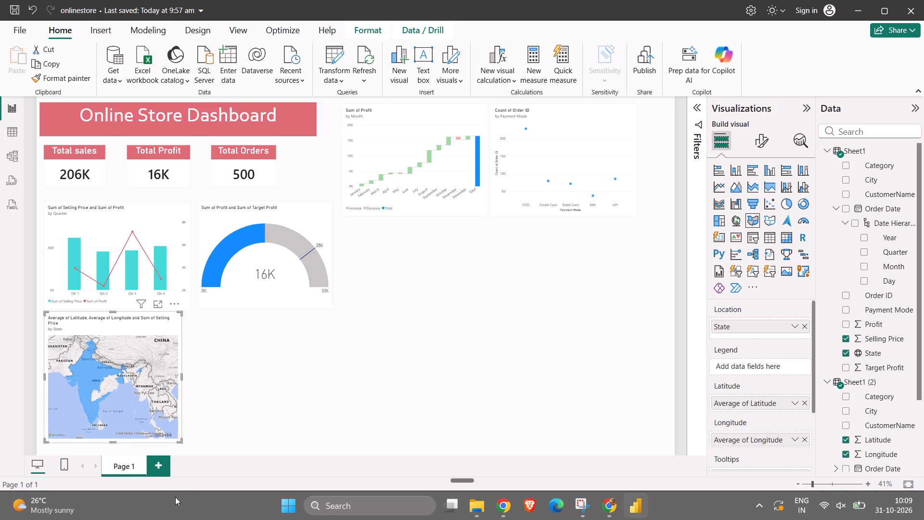
left_click_drag(175, 497, 176, 500)
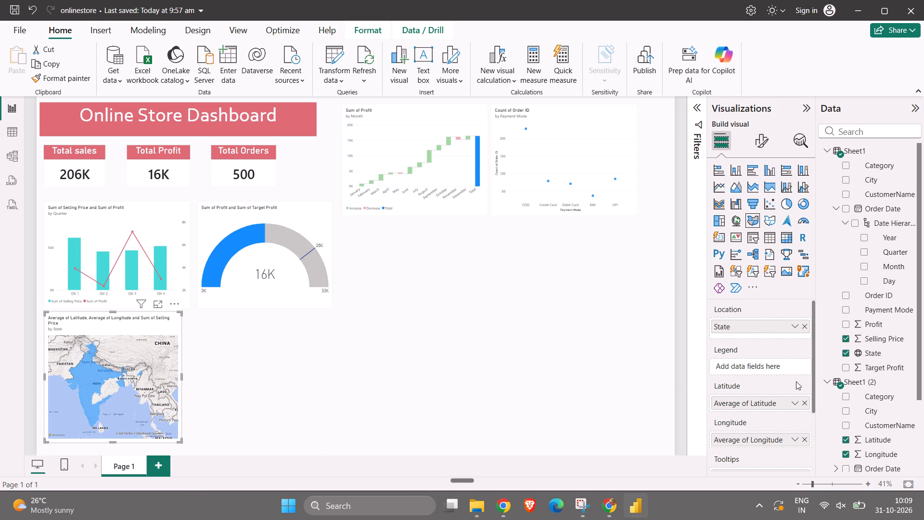
scroll(796, 381, "down", 1)
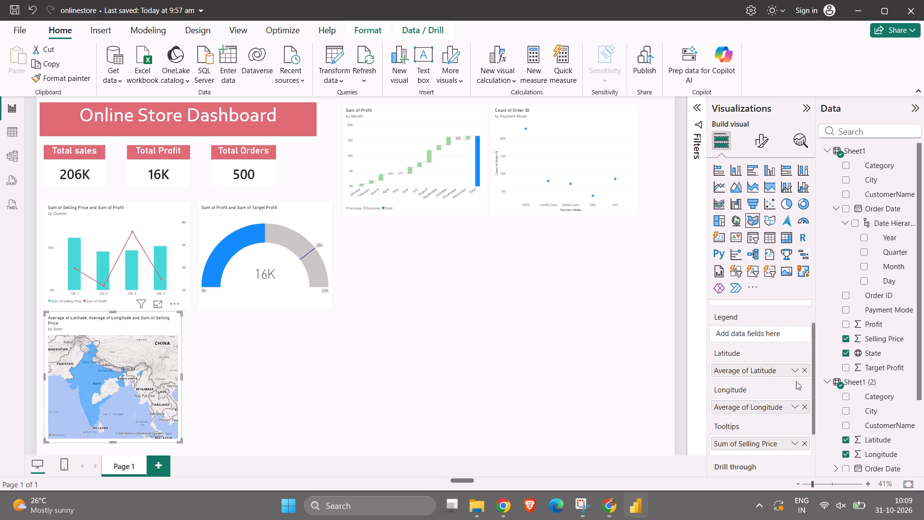
Convert the filled state map back to a bubble map.
left_click(739, 217)
Add a separate filled map to the page with State as its Location field.
left_click(281, 374)
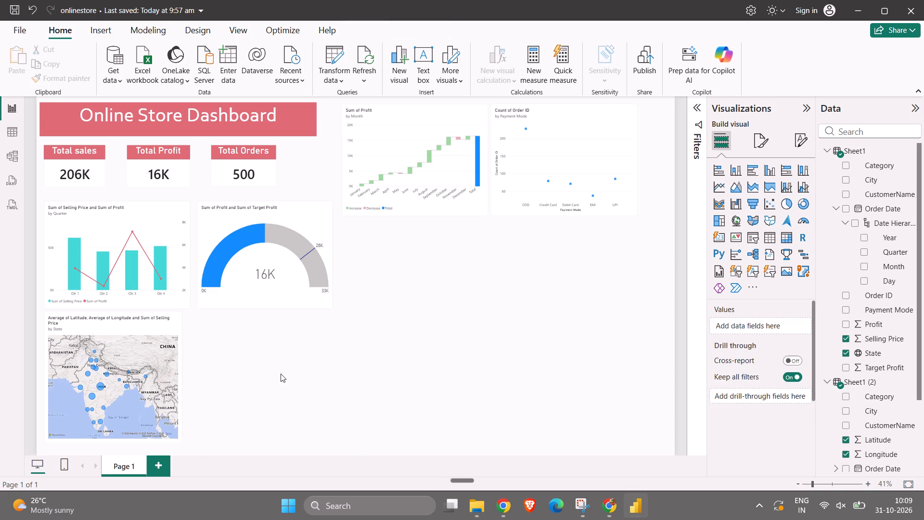
left_click(753, 221)
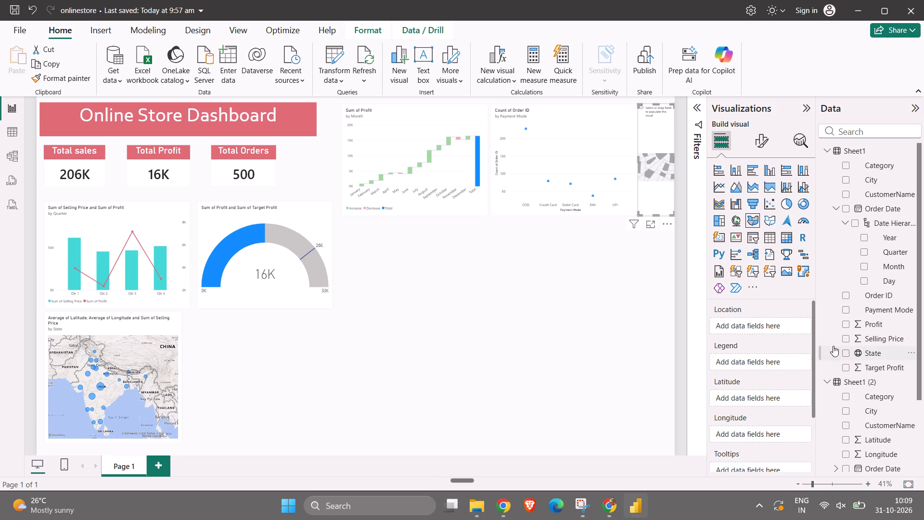
left_click(774, 325)
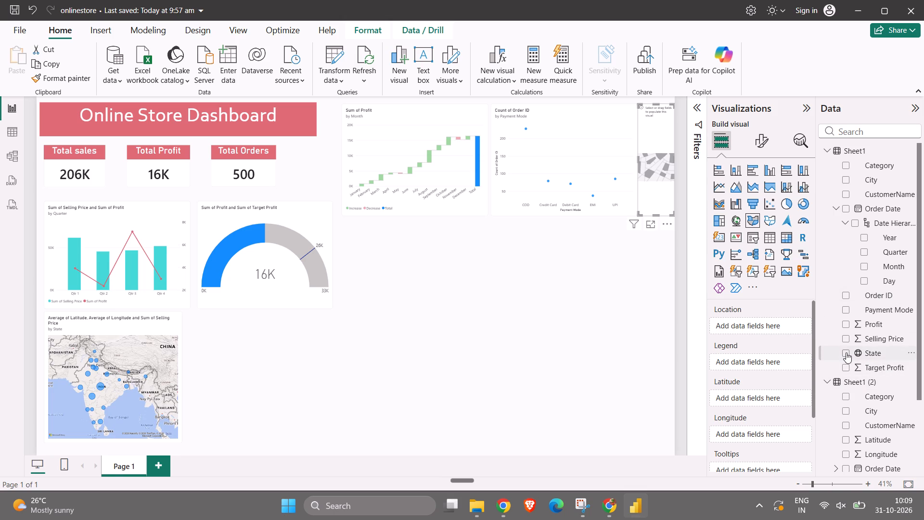
left_click(846, 352)
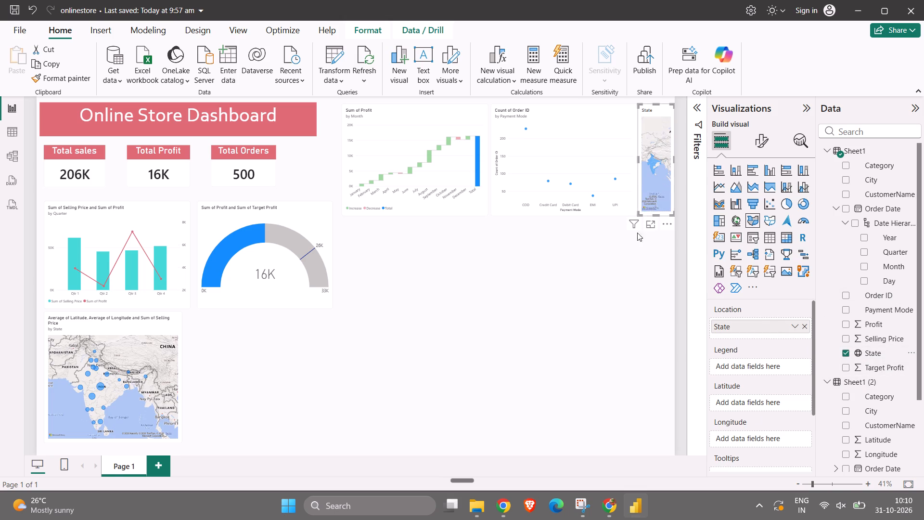
Move the new filled map to the empty area below the waterfall and scatter charts and enlarge it to show all of India.
left_click_drag(661, 195, 632, 260)
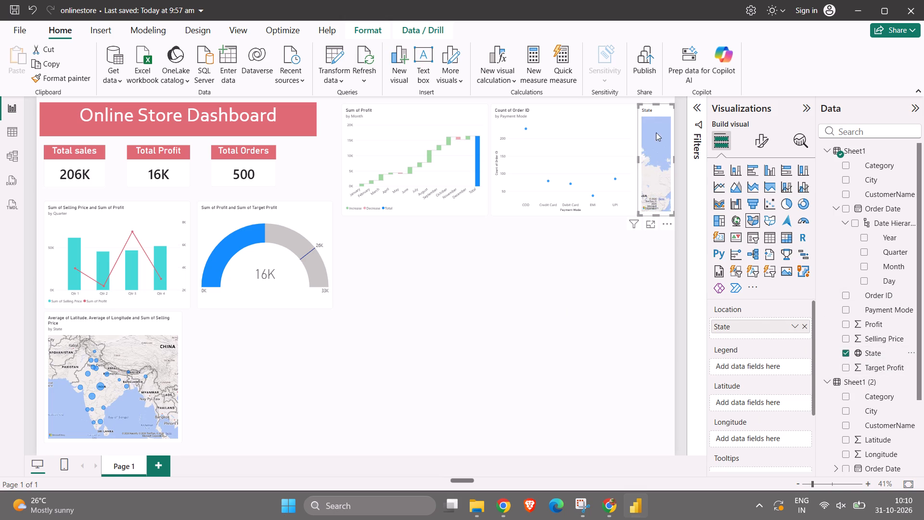
left_click_drag(663, 117, 669, 184)
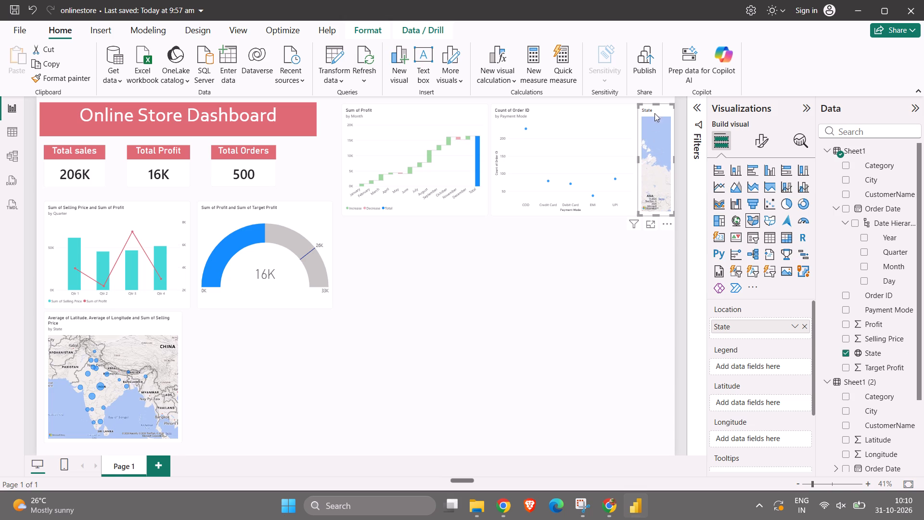
left_click_drag(657, 104, 649, 390)
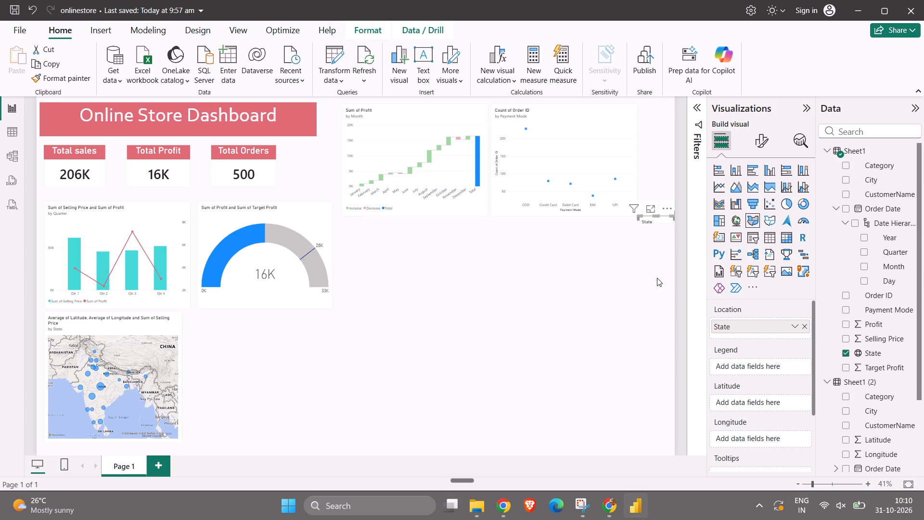
left_click_drag(650, 221, 565, 318)
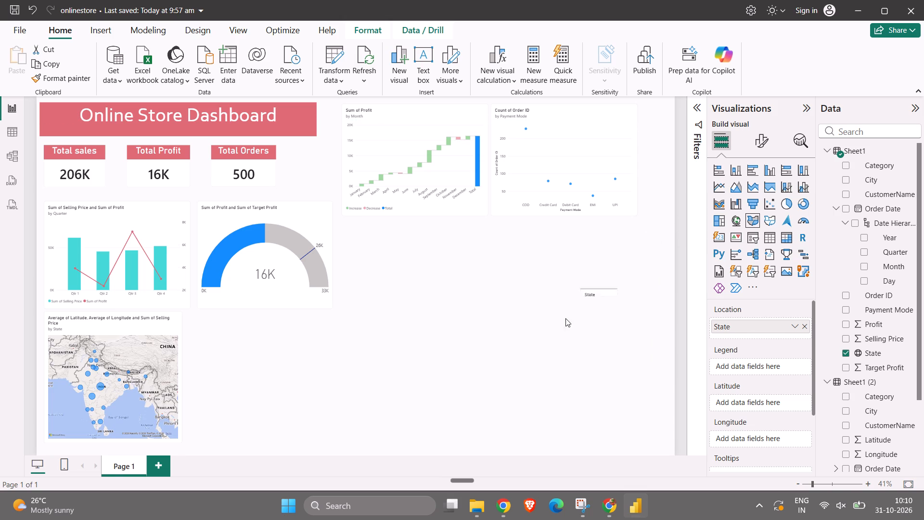
left_click_drag(565, 318, 418, 338)
left_click_drag(423, 333, 417, 288)
left_click_drag(423, 333, 423, 335)
left_click_drag(423, 335, 436, 438)
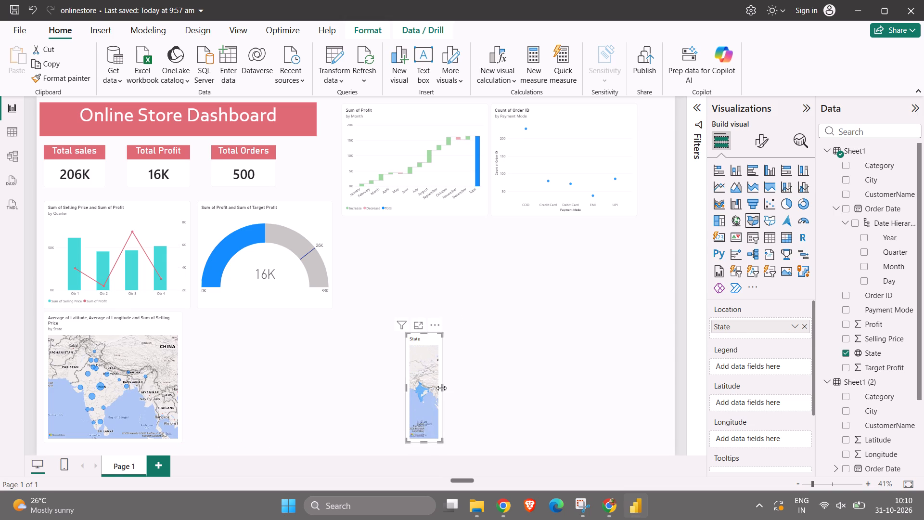
left_click_drag(441, 388, 588, 413)
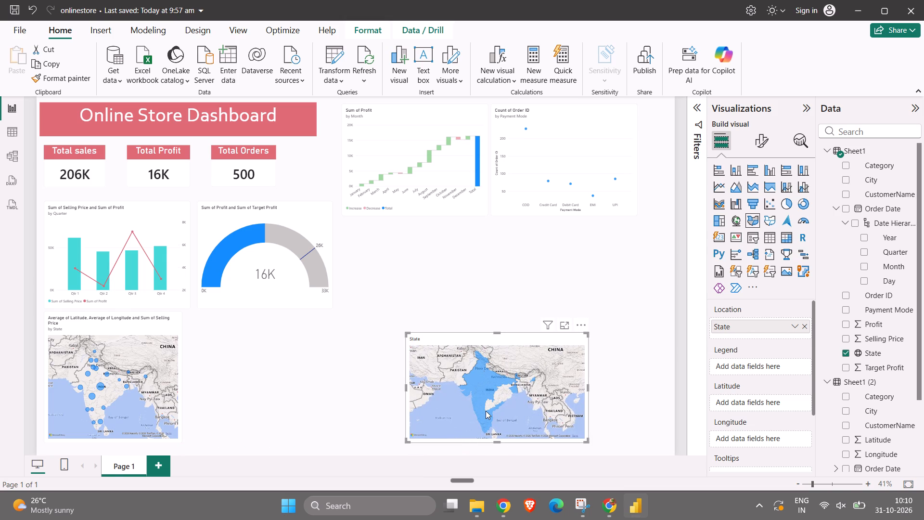
left_click_drag(486, 411, 461, 400)
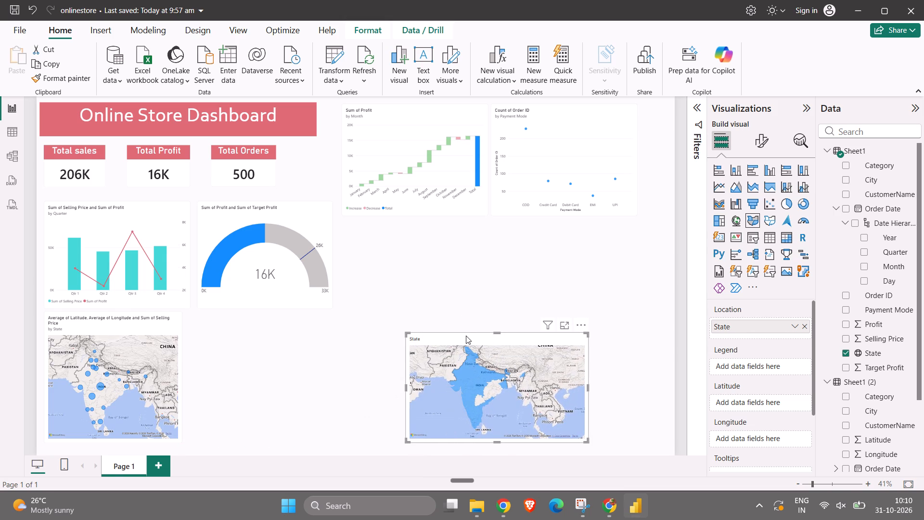
left_click_drag(465, 336, 417, 330)
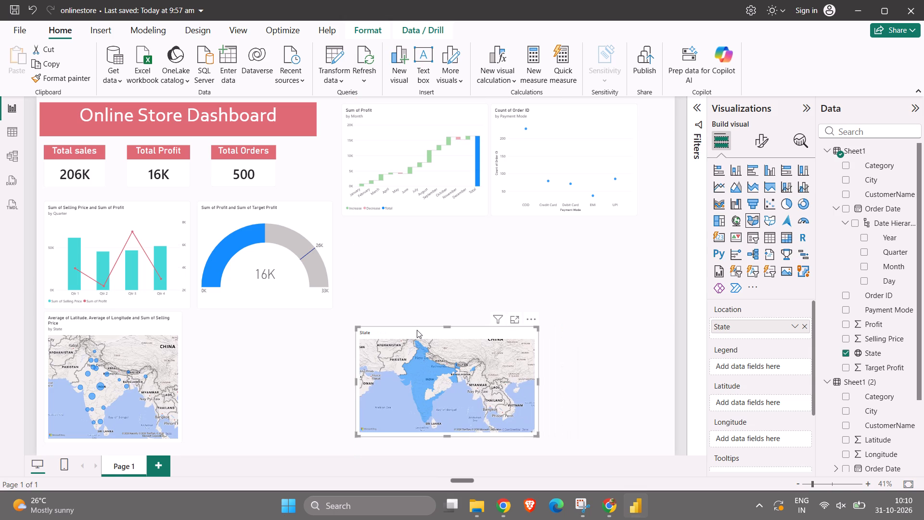
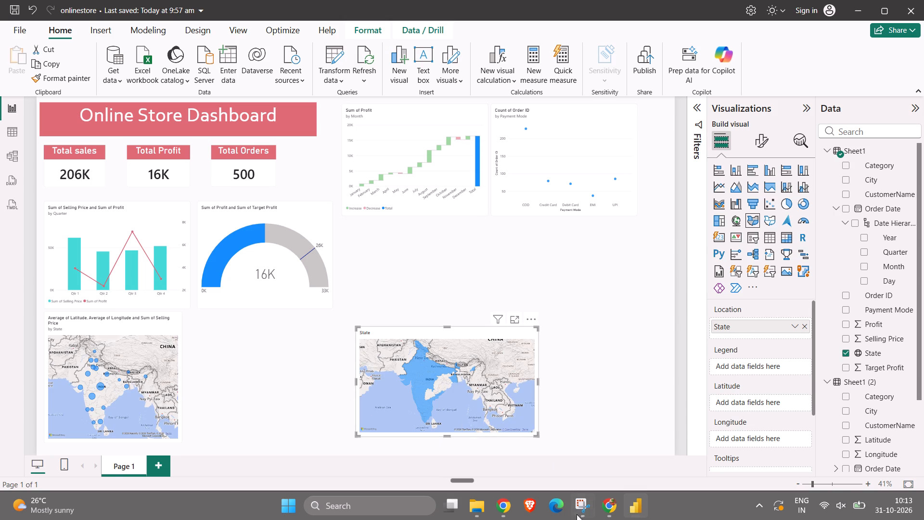
Switch to Microsoft Edge to check the annotate.studio home page, reloading it once, and return to the Power BI dashboard.
left_click(551, 508)
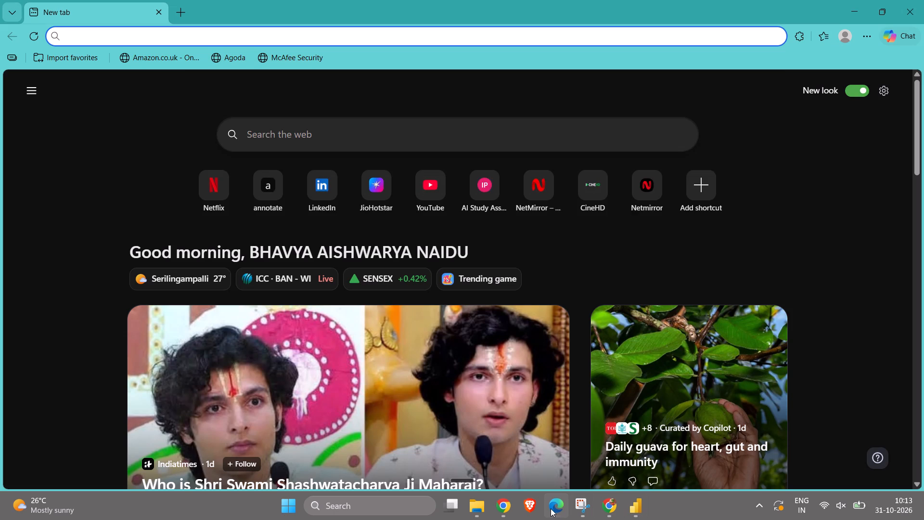
type("anno")
key("Return")
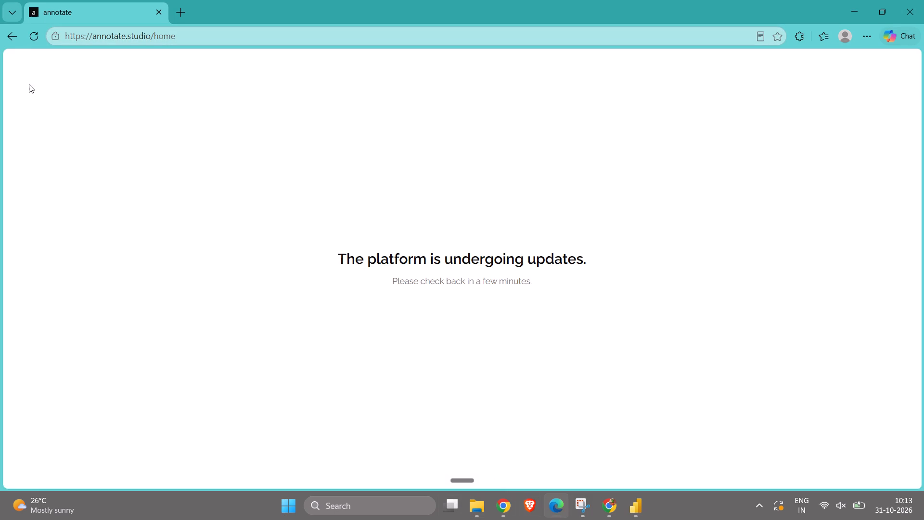
left_click(37, 43)
left_click(850, 4)
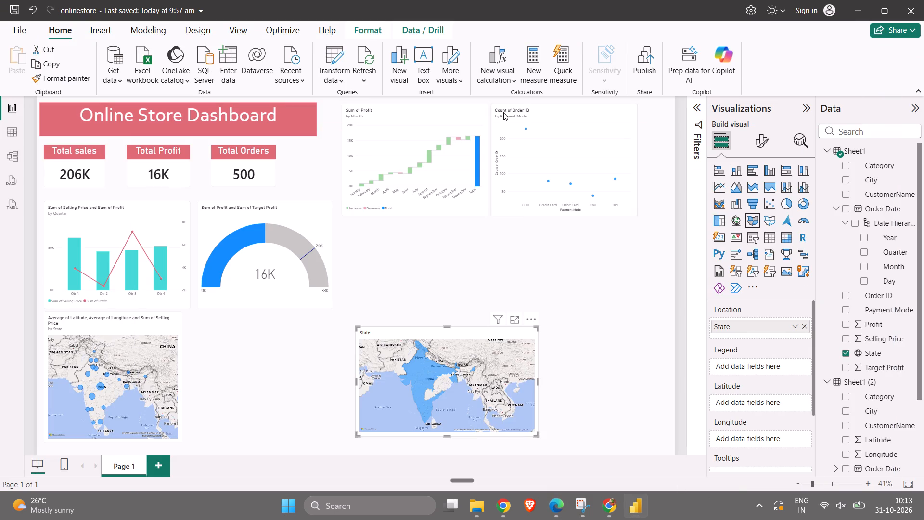
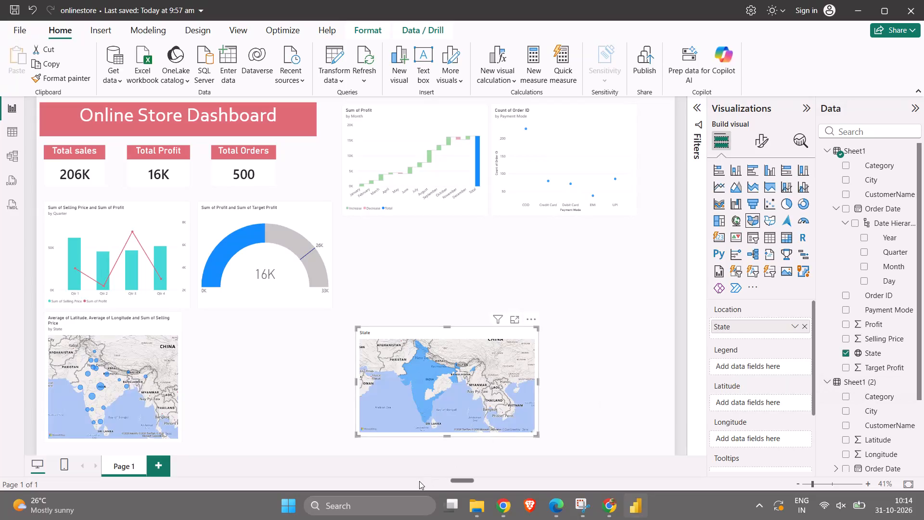
Show individual fill colours for all states on the filled map by enabling Show all in its Fill colors settings.
left_click(448, 376)
scroll(455, 375, "right", 1)
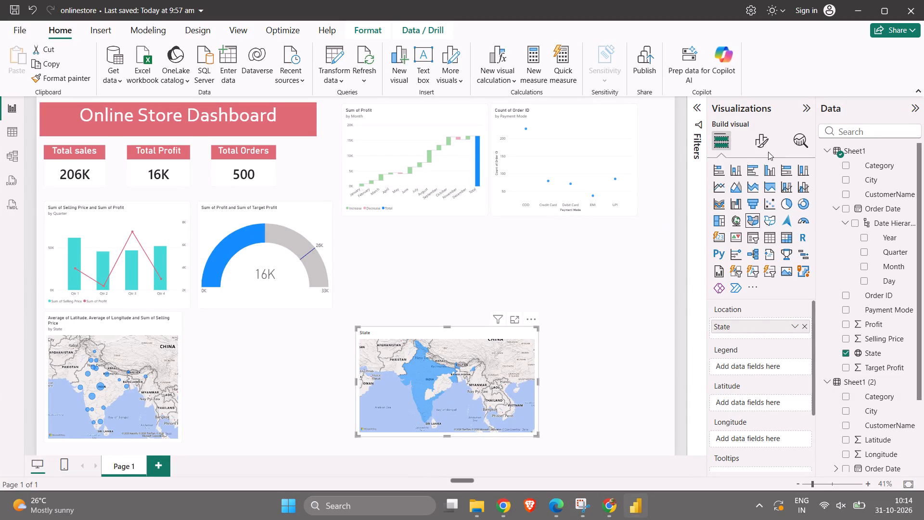
left_click(768, 143)
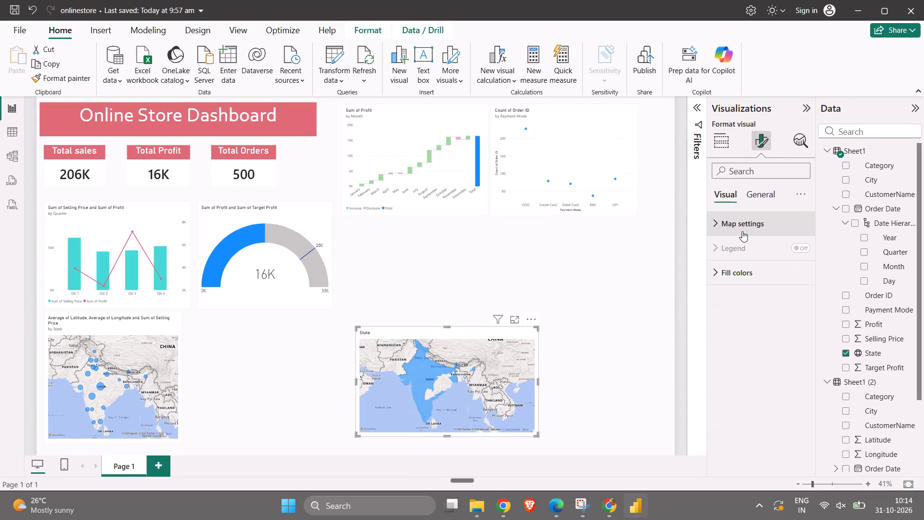
left_click(742, 231)
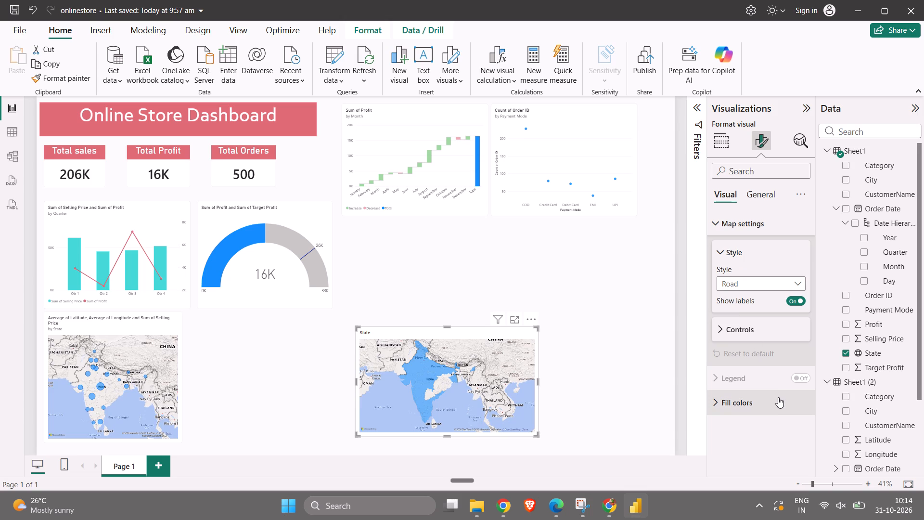
left_click(747, 411)
scroll(747, 411, "down", 2)
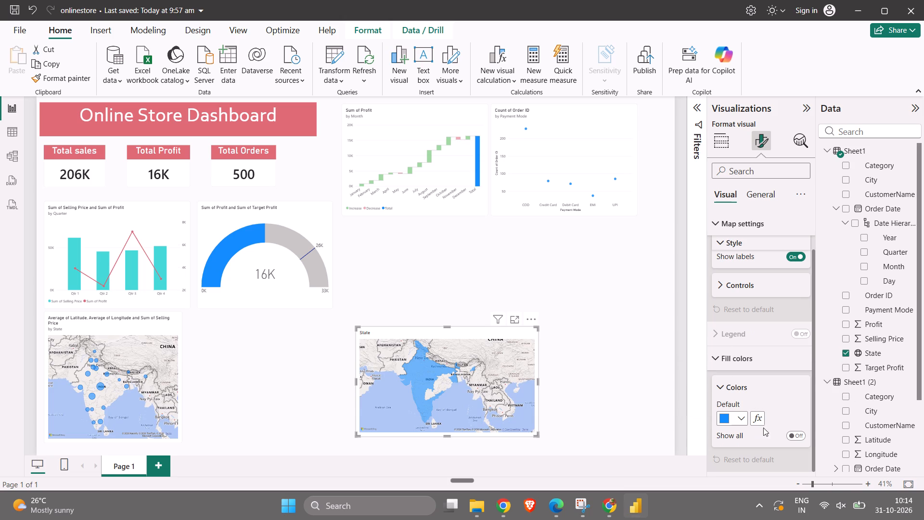
left_click(788, 439)
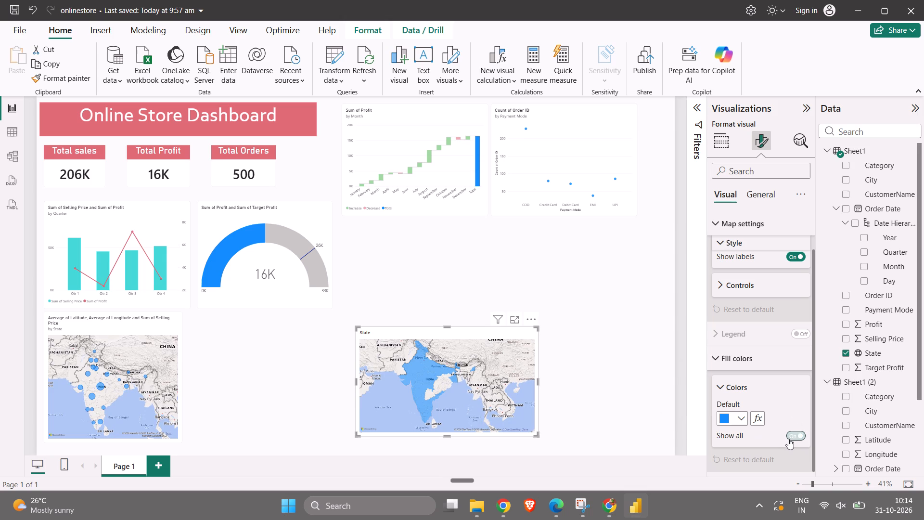
left_click(756, 421)
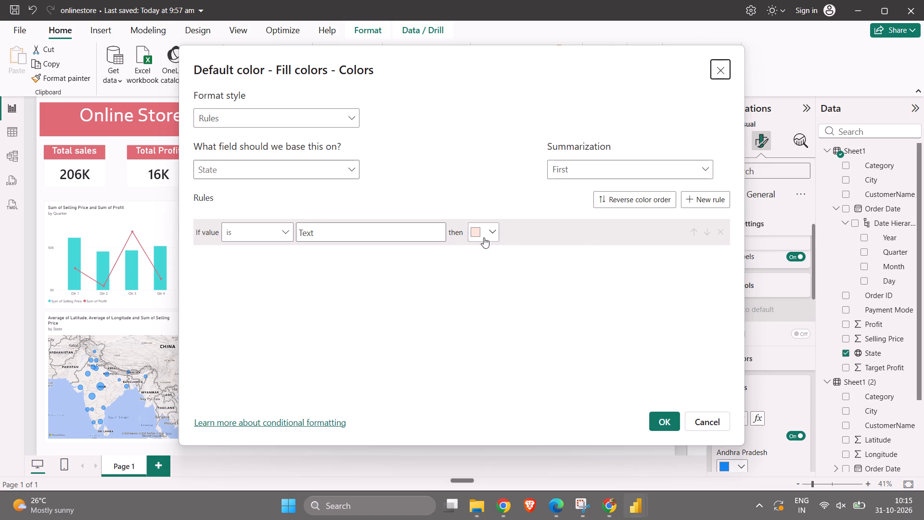
left_click(727, 68)
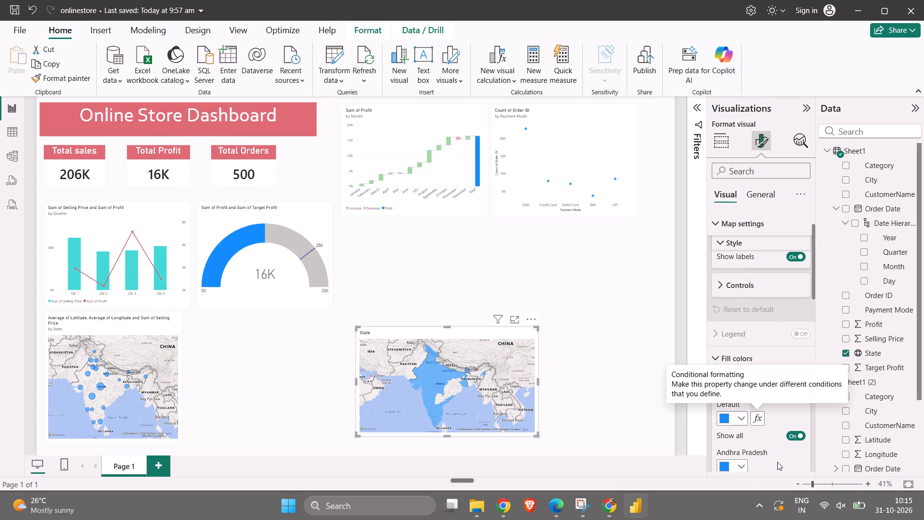
Recolour individual states on the filled map: West Bengal dark red, Sikkim dark orange and Punjab light pink.
scroll(777, 462, "down", 6)
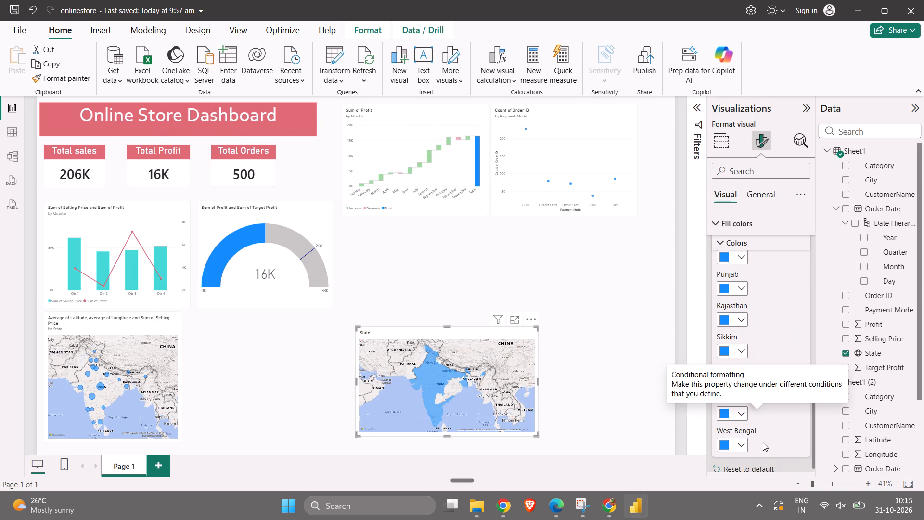
left_click(742, 452)
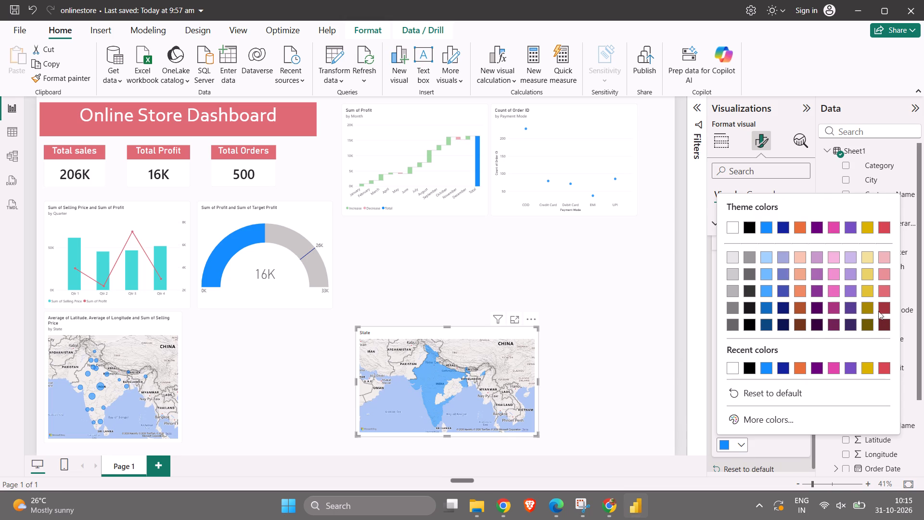
left_click(885, 305)
double_click(738, 358)
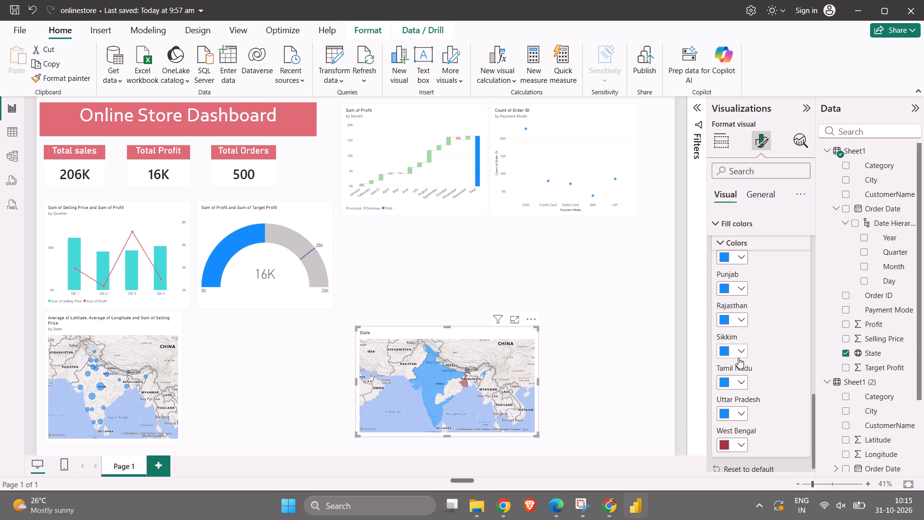
left_click(741, 347)
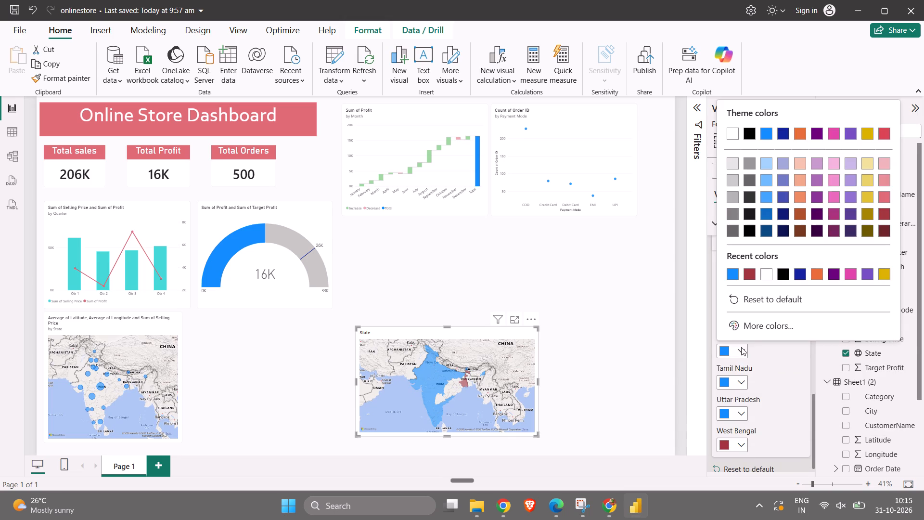
left_click(796, 211)
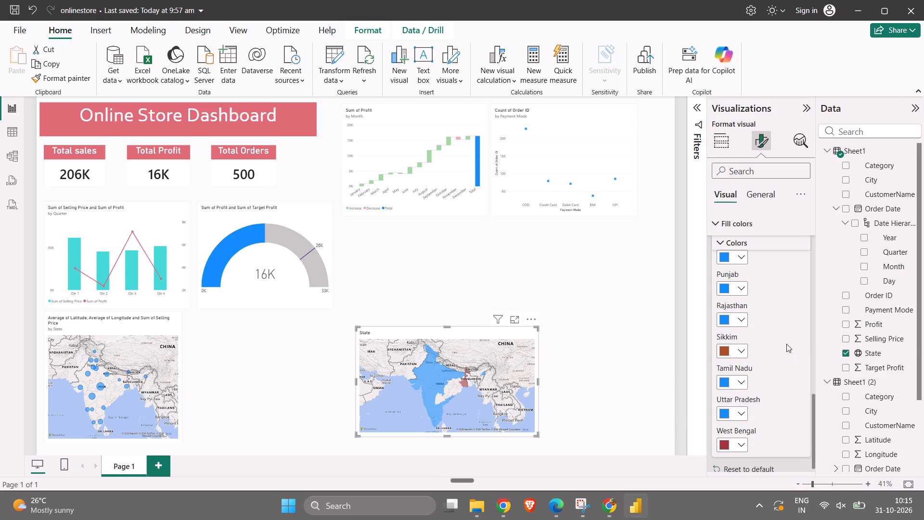
left_click(737, 291)
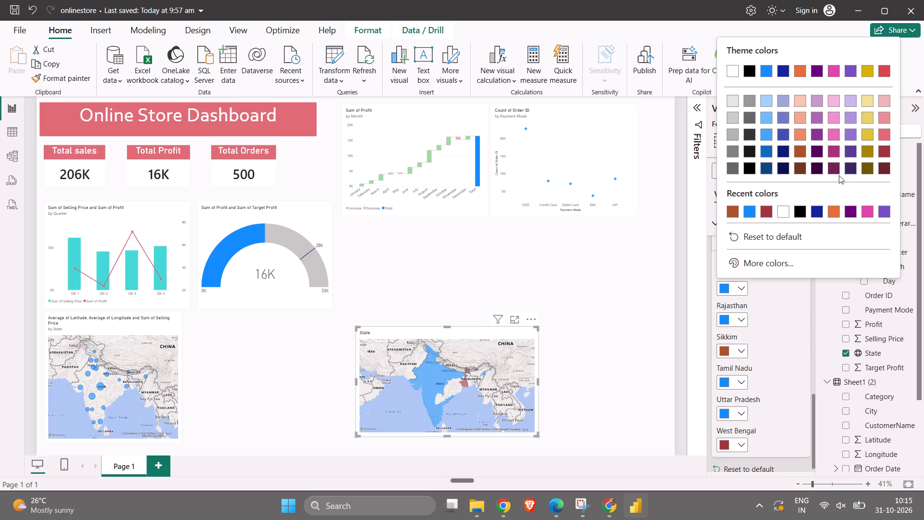
left_click(833, 137)
Set the filled map's default colour formatting to the Gradient style, based on Sheet1's Selling Price summarized by Sum.
scroll(765, 286, "up", 6)
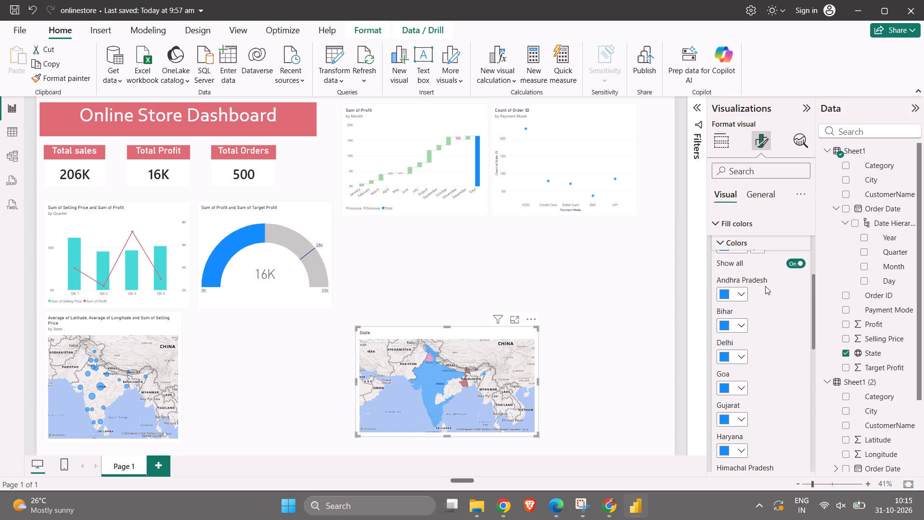
left_click(759, 276)
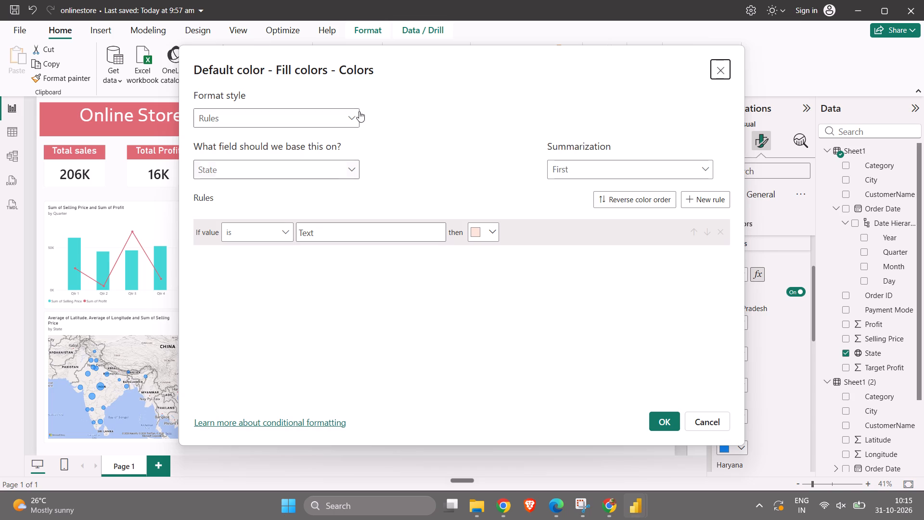
left_click(334, 118)
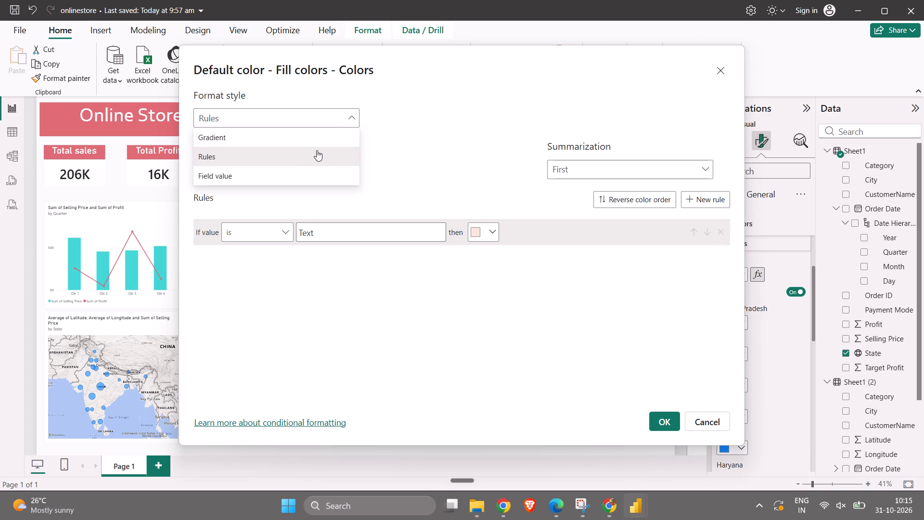
left_click(292, 137)
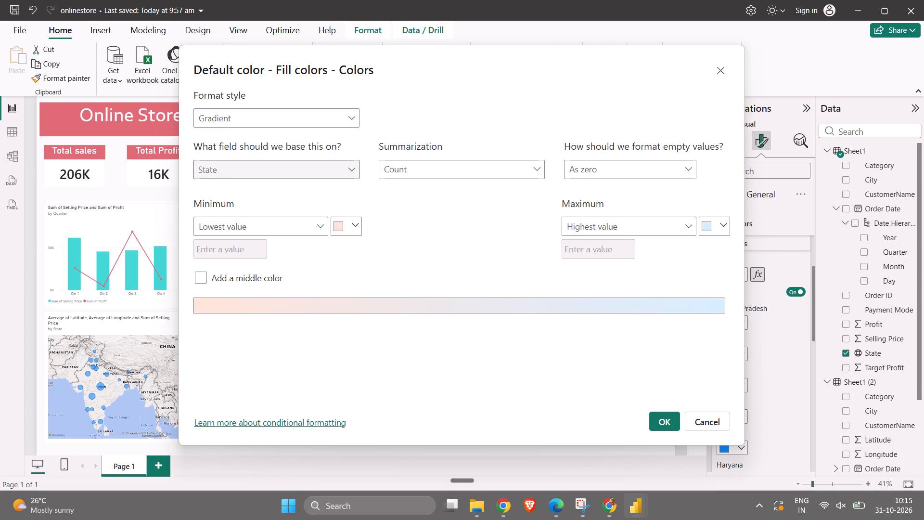
left_click(316, 164)
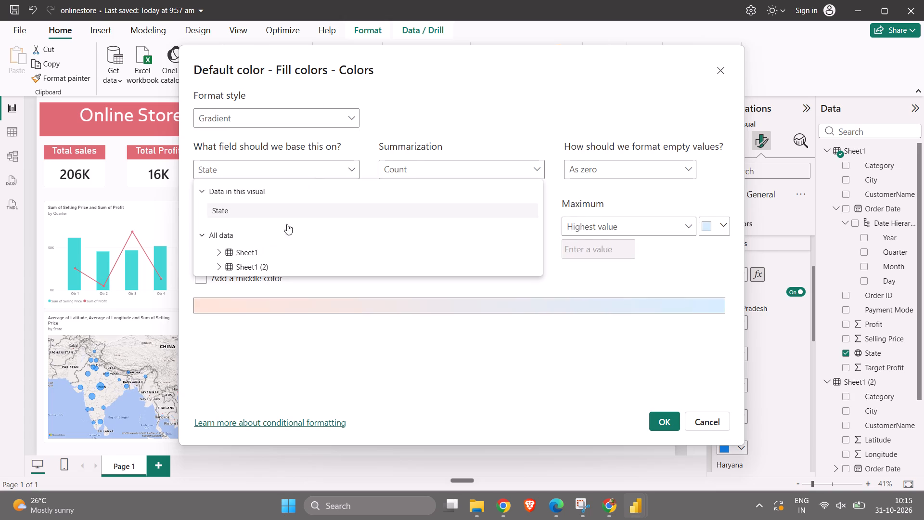
scroll(244, 260, "down", 1)
left_click(219, 255)
scroll(219, 255, "down", 2)
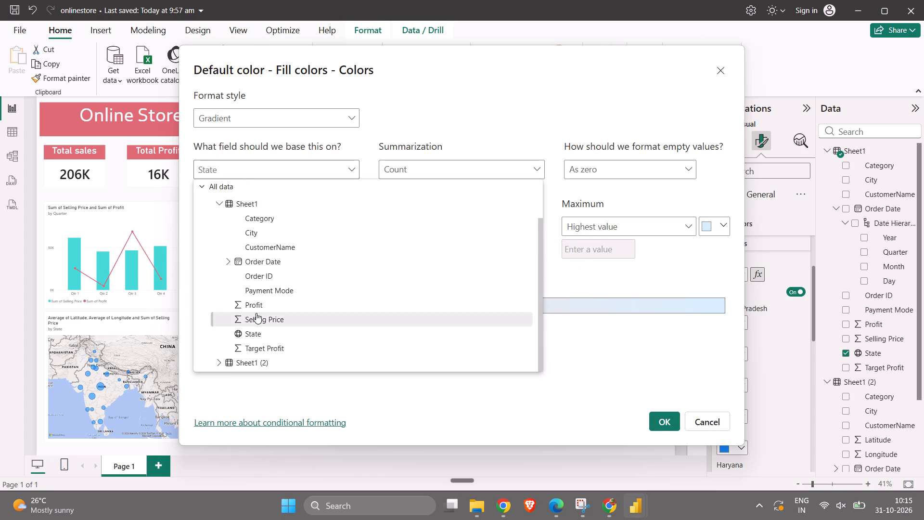
left_click(256, 313)
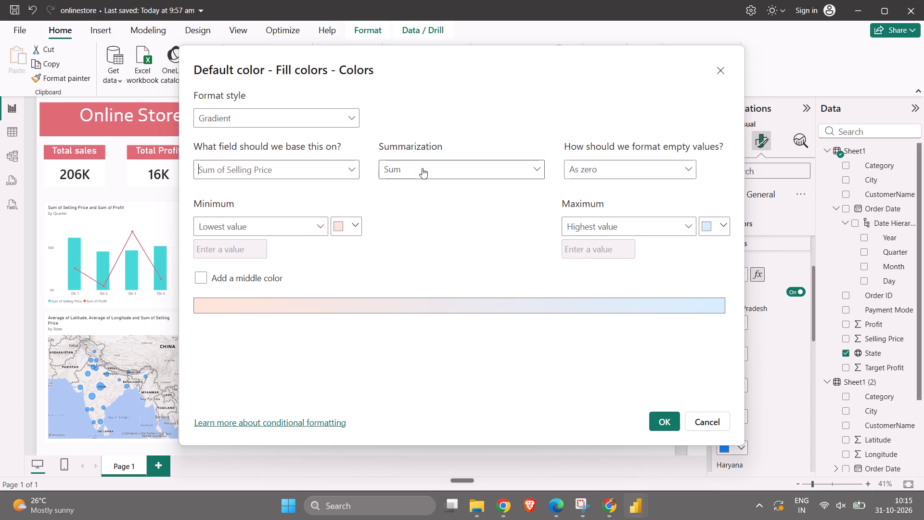
left_click(422, 168)
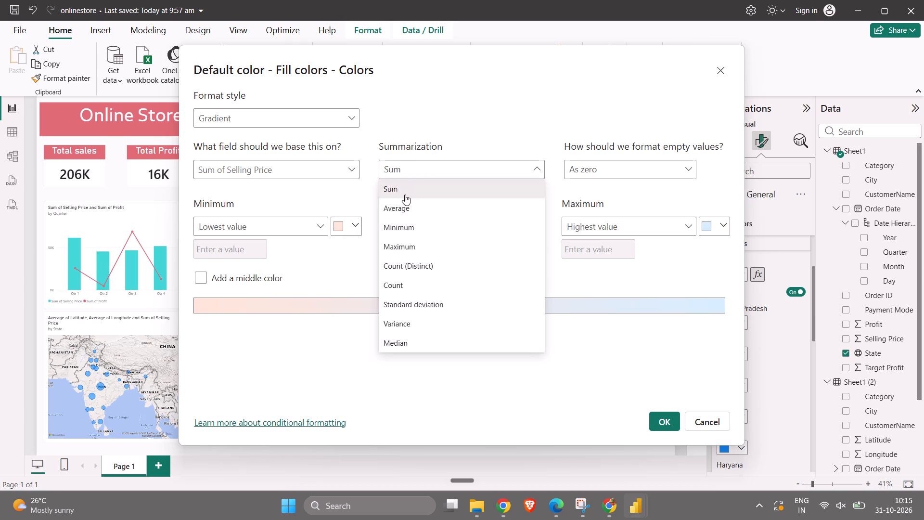
left_click(361, 231)
left_click(444, 168)
left_click(356, 225)
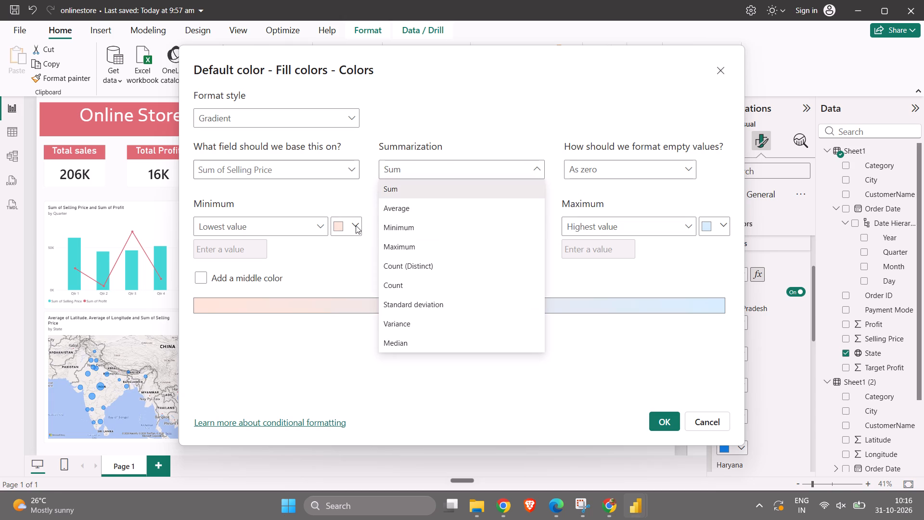
Colour the gradient blue for the lowest value, light yellow for an added middle value and pink for the highest, and apply it.
left_click(356, 225)
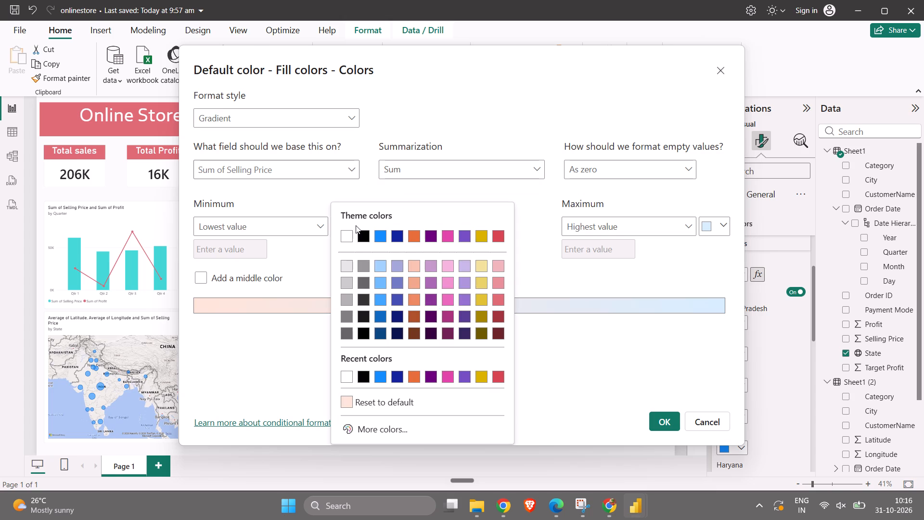
left_click(380, 235)
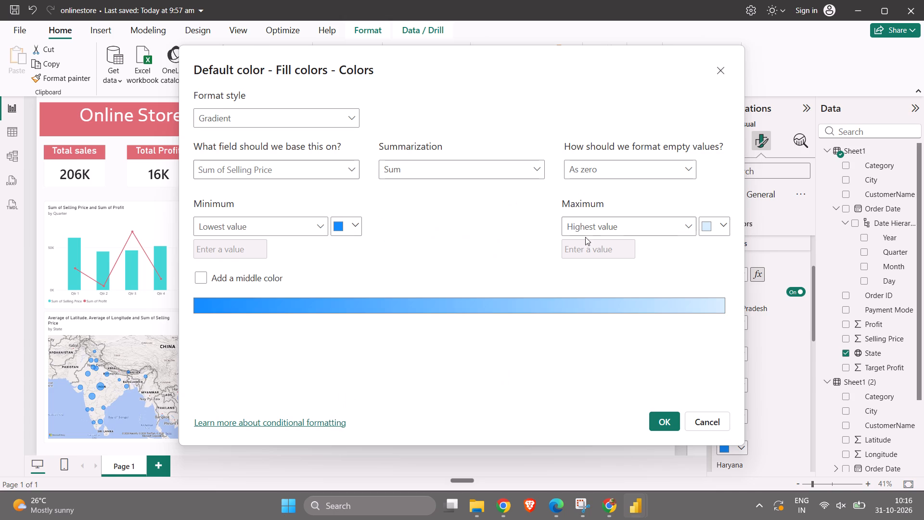
left_click(727, 230)
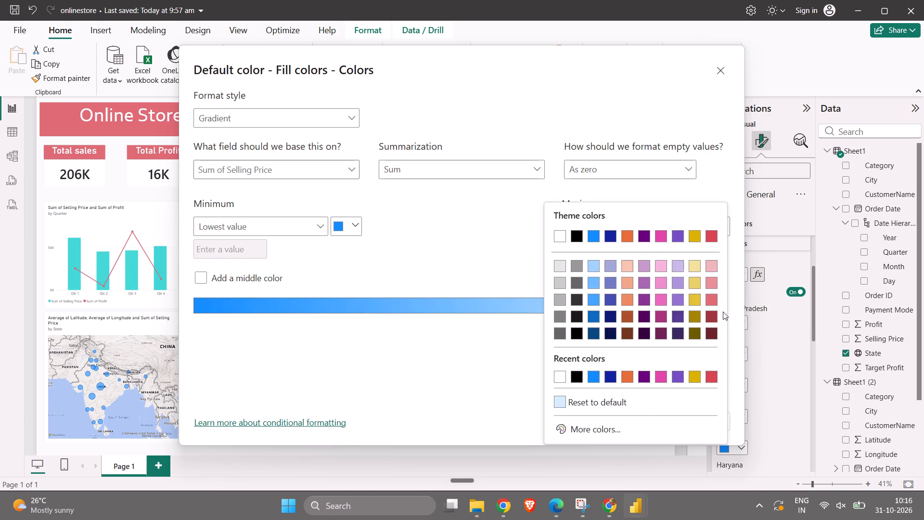
left_click(665, 236)
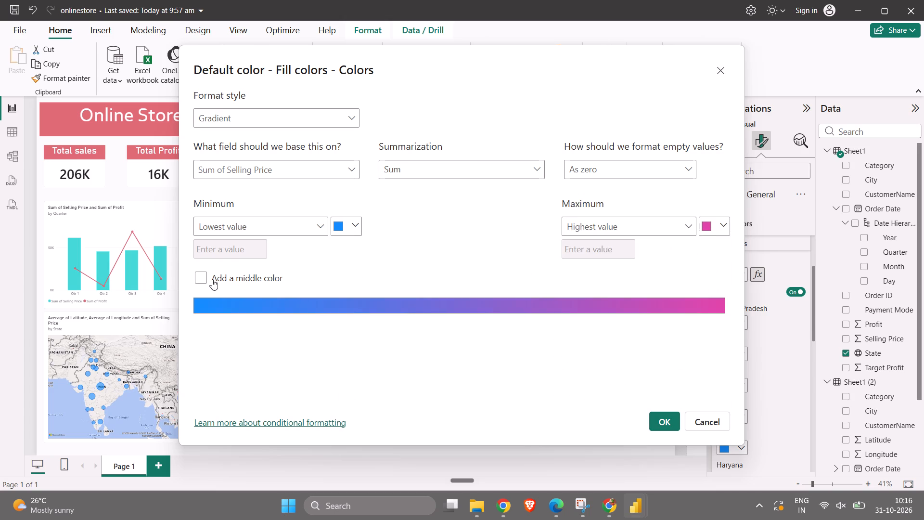
left_click(203, 277)
left_click(526, 232)
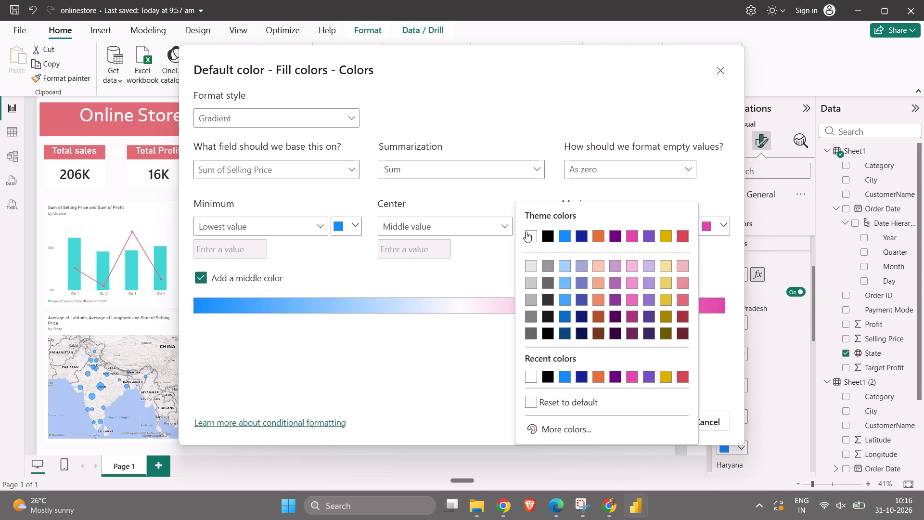
left_click(663, 277)
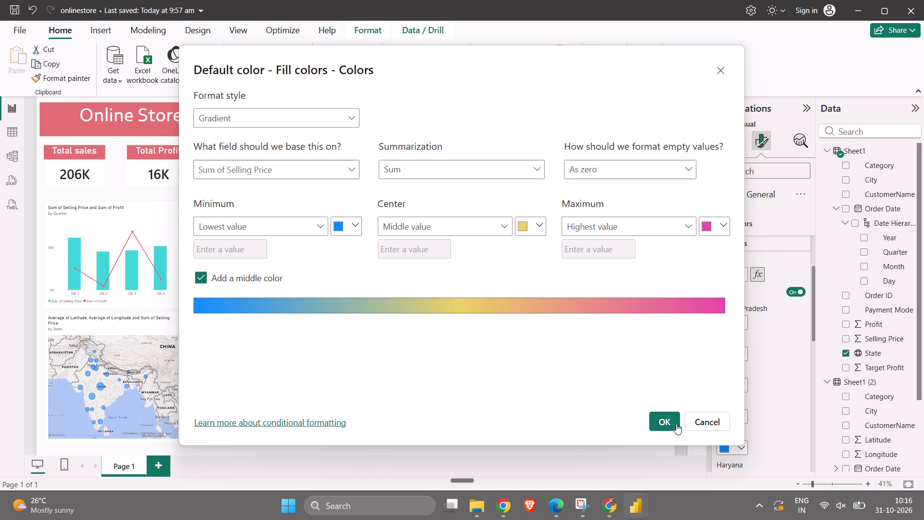
left_click(670, 425)
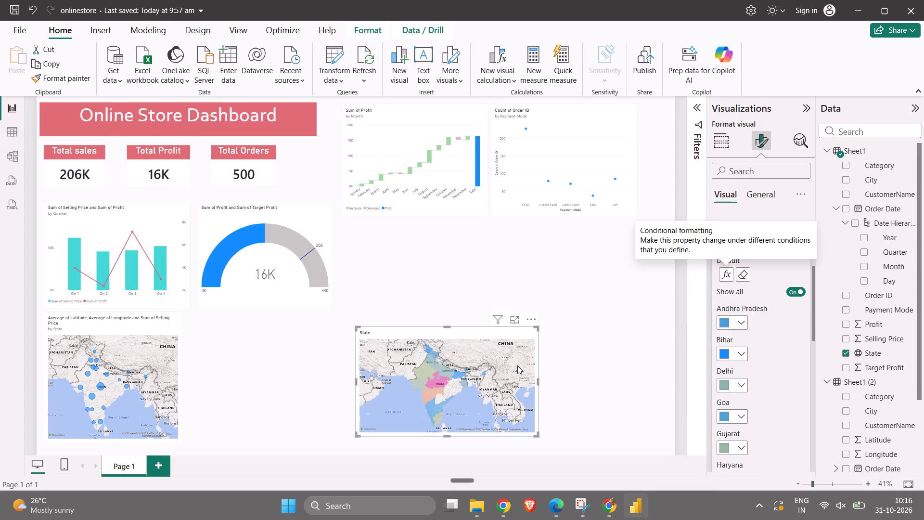
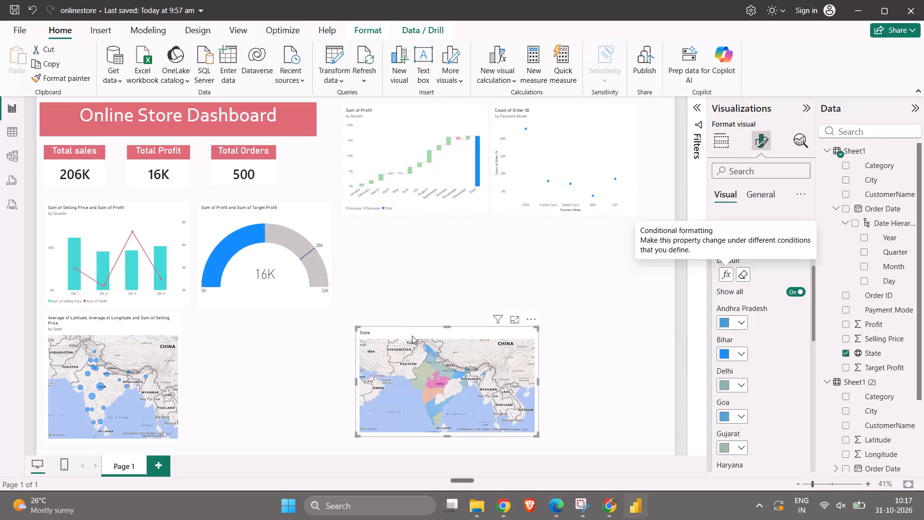
Move the filled map next to the state bubble map, below the profit gauge, and deselect it.
left_click_drag(412, 334, 245, 325)
left_click(534, 336)
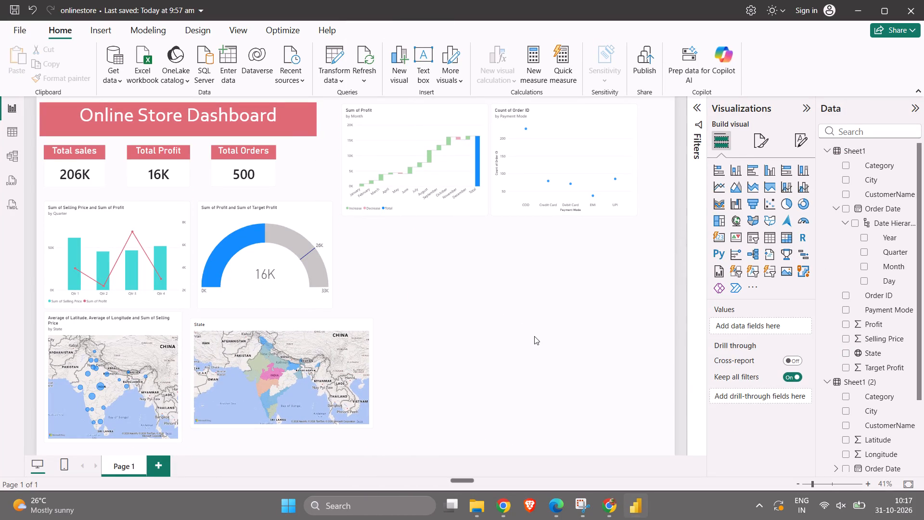
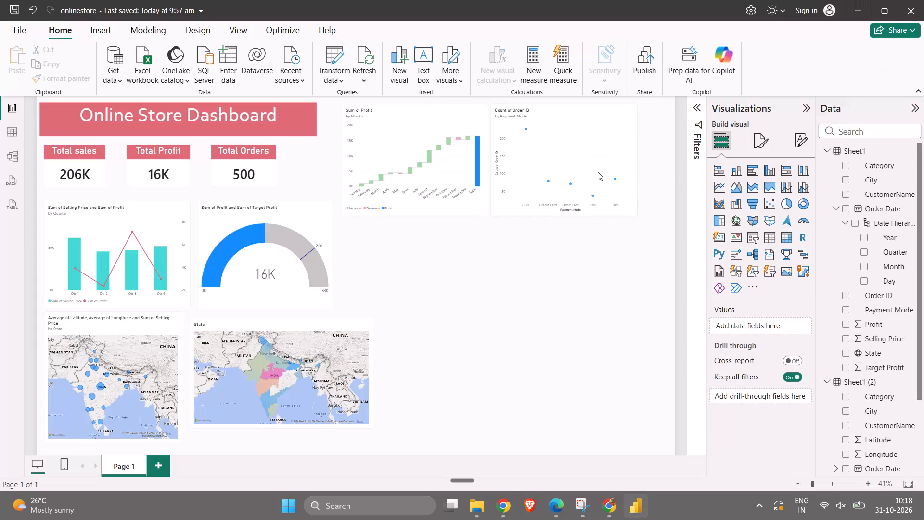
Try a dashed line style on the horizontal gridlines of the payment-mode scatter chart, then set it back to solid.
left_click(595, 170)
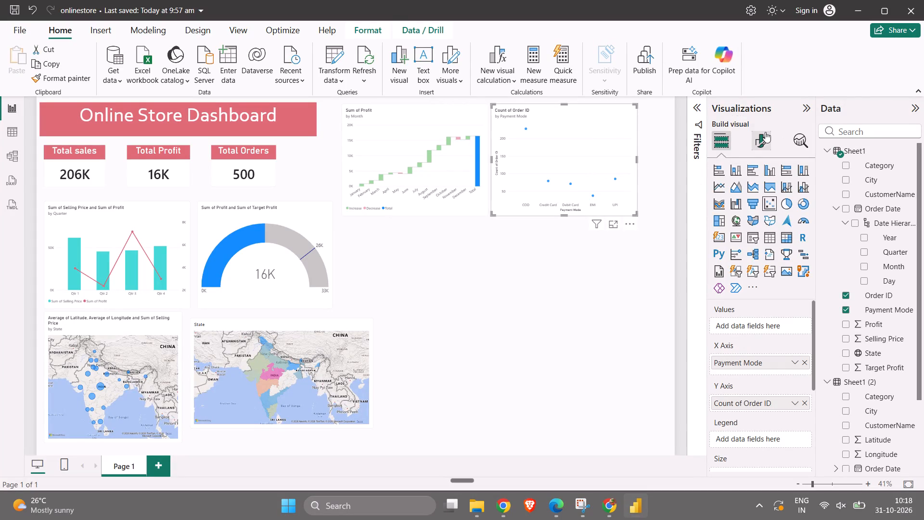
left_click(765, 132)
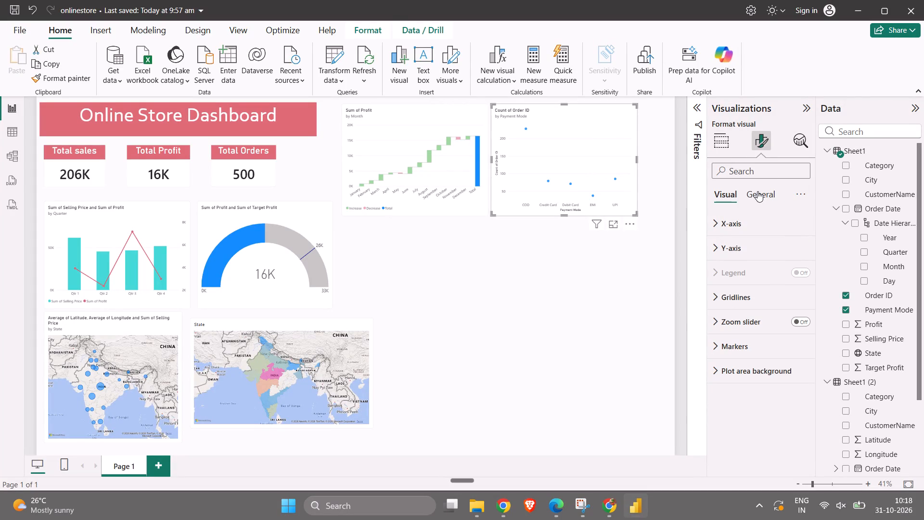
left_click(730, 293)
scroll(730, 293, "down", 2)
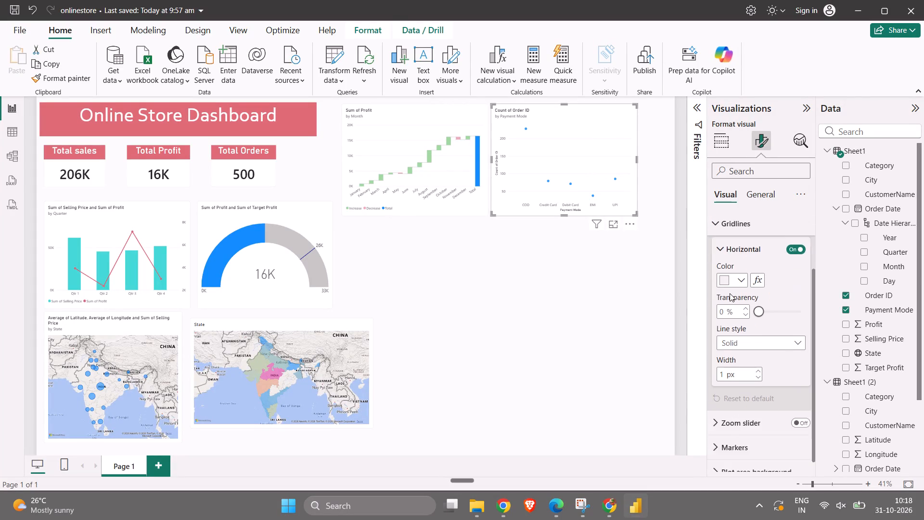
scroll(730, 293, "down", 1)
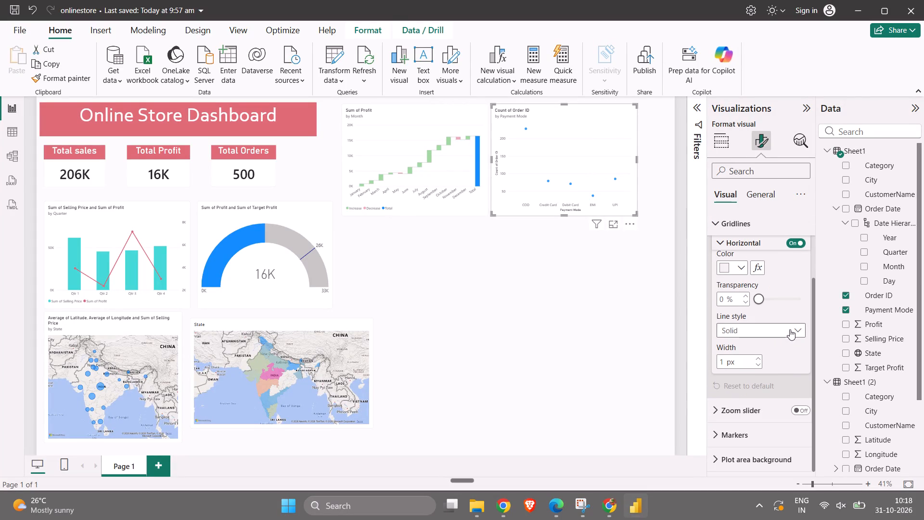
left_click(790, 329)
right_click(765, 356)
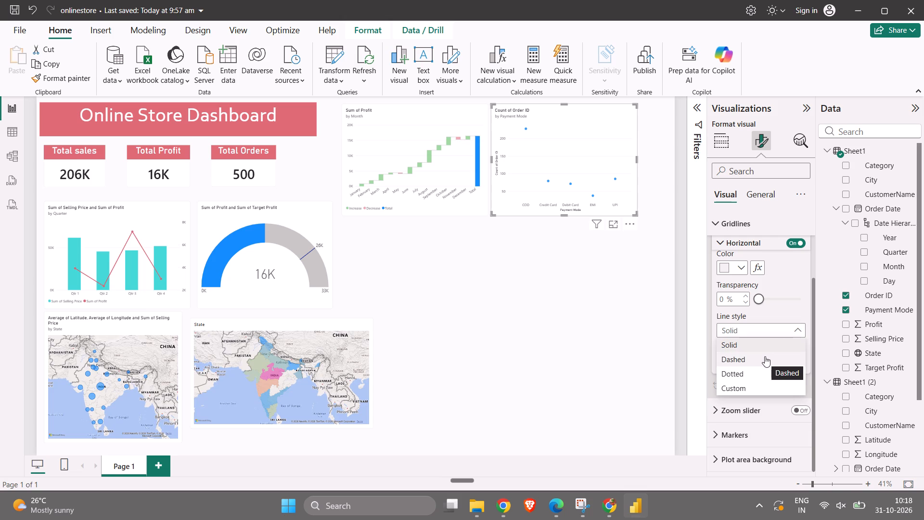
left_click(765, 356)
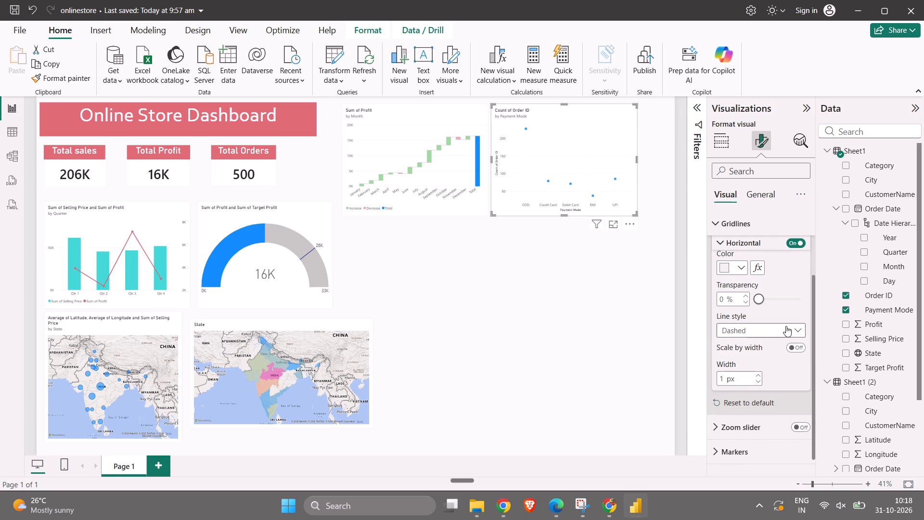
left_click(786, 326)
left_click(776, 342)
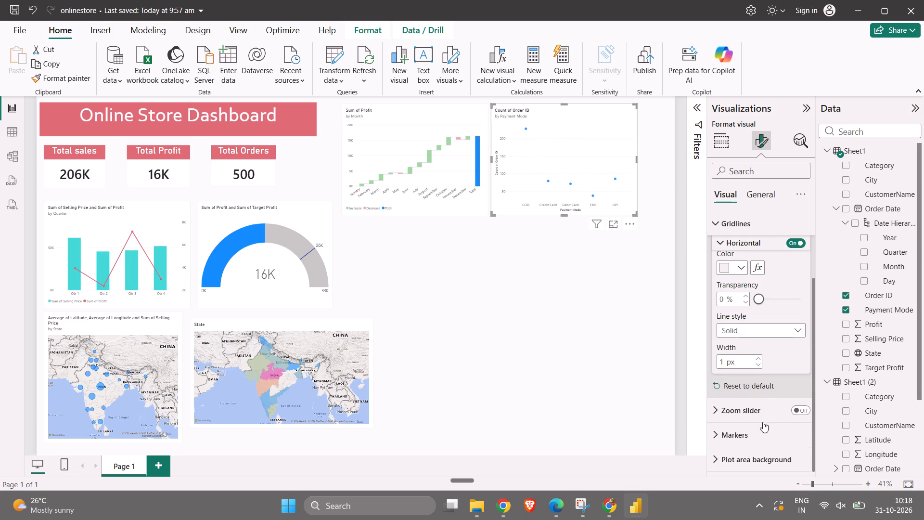
Change the marker shape of the payment-mode scatter chart to a square for all categories.
left_click(732, 435)
scroll(732, 435, "down", 3)
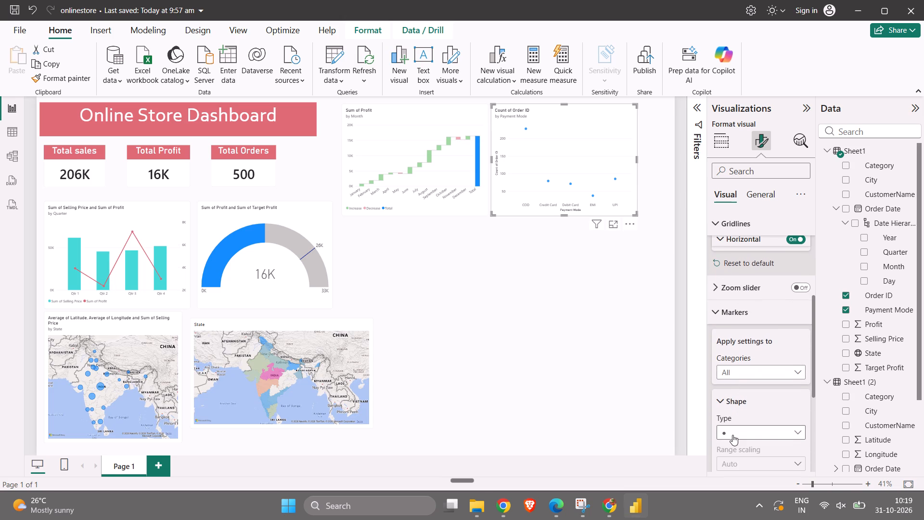
scroll(801, 373, "down", 1)
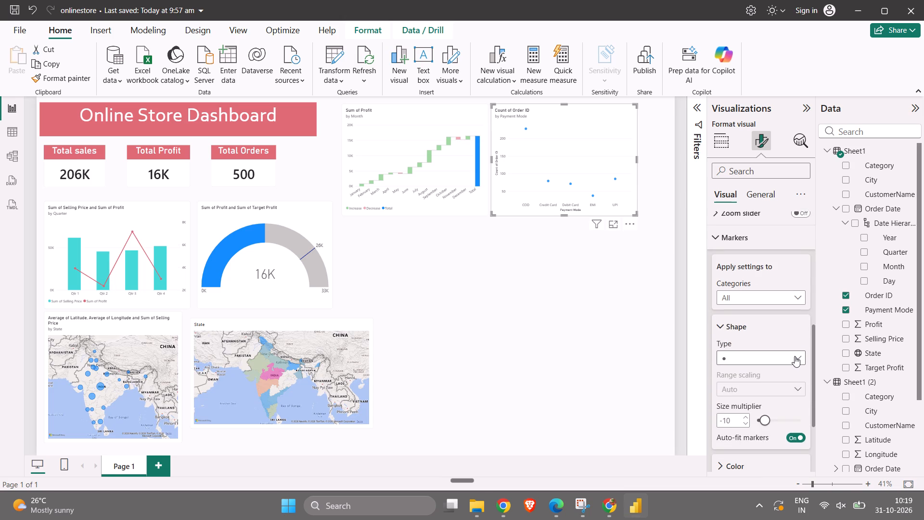
left_click(795, 356)
left_click(737, 389)
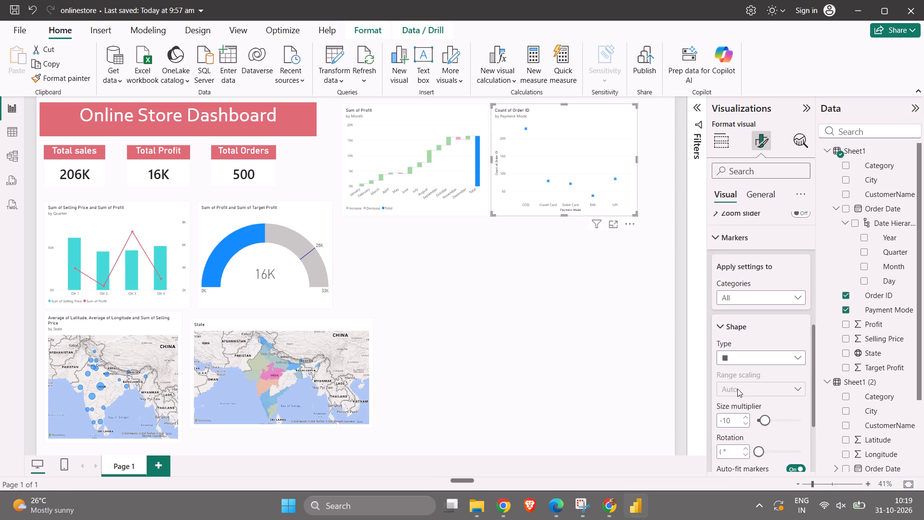
Set the scatter chart's marker color to the slightly lighter shade of the red theme color, matching the dashboard title banner.
scroll(738, 425, "down", 2)
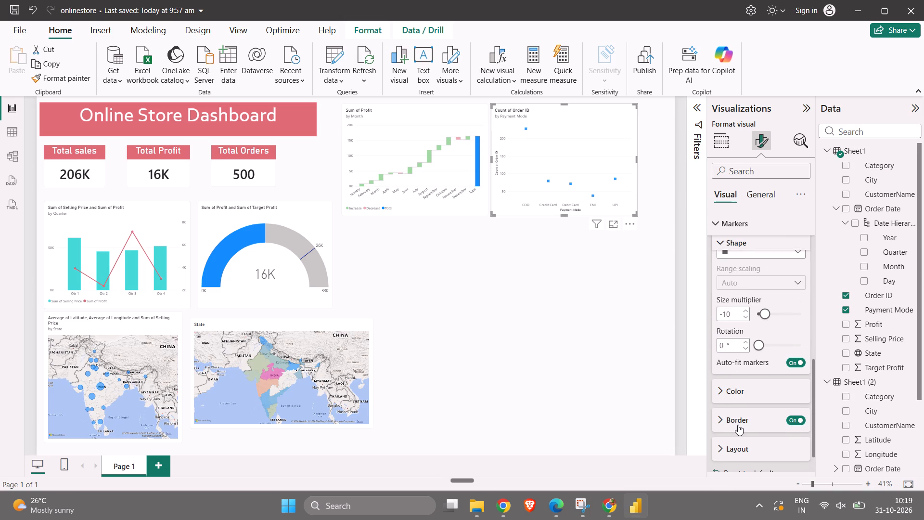
scroll(738, 425, "down", 1)
left_click(724, 358)
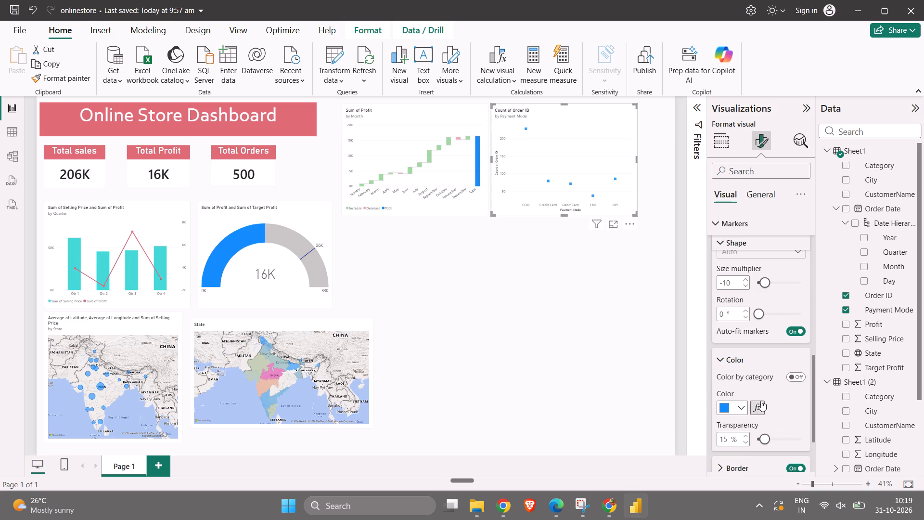
left_click(744, 403)
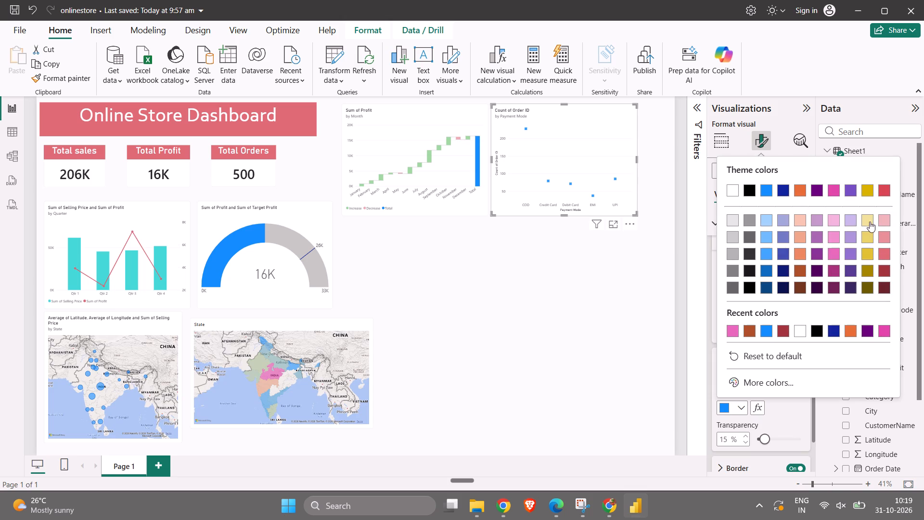
left_click(882, 252)
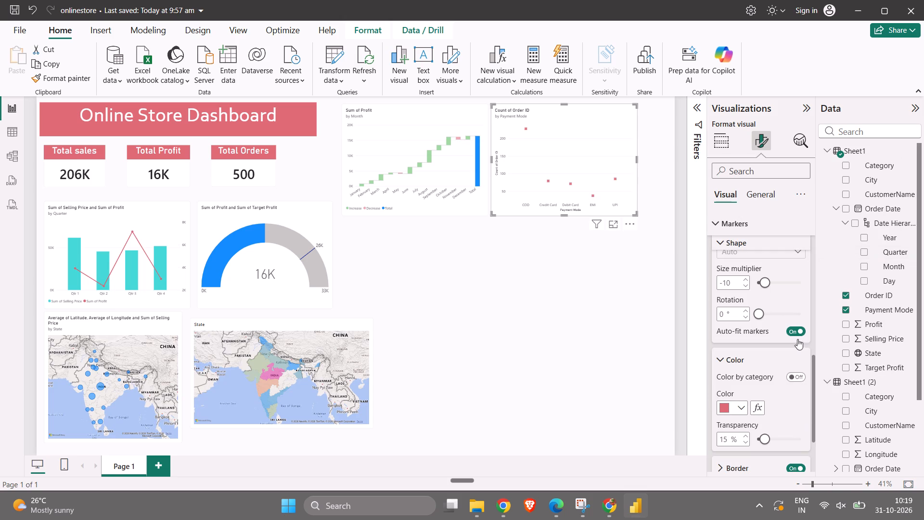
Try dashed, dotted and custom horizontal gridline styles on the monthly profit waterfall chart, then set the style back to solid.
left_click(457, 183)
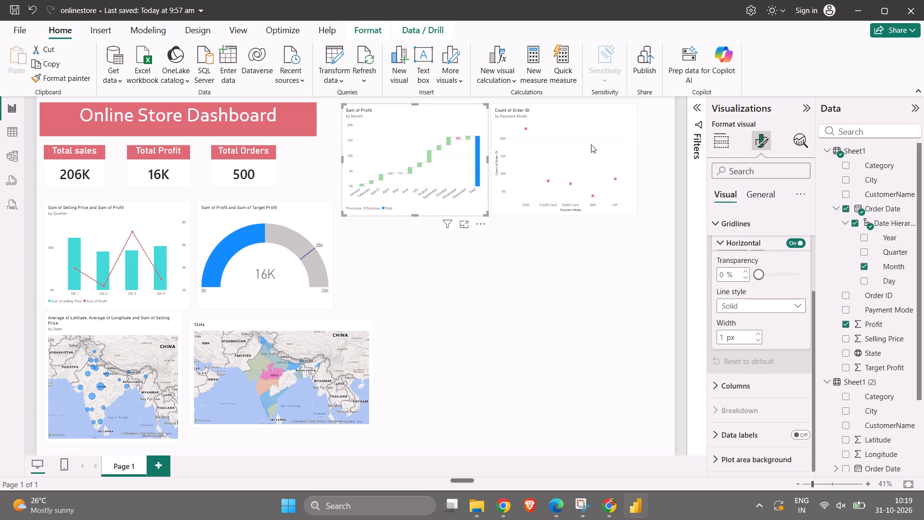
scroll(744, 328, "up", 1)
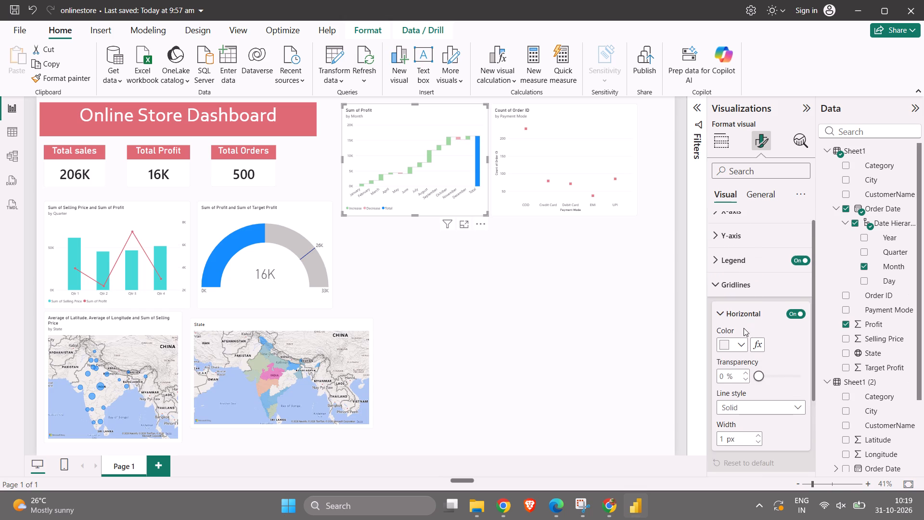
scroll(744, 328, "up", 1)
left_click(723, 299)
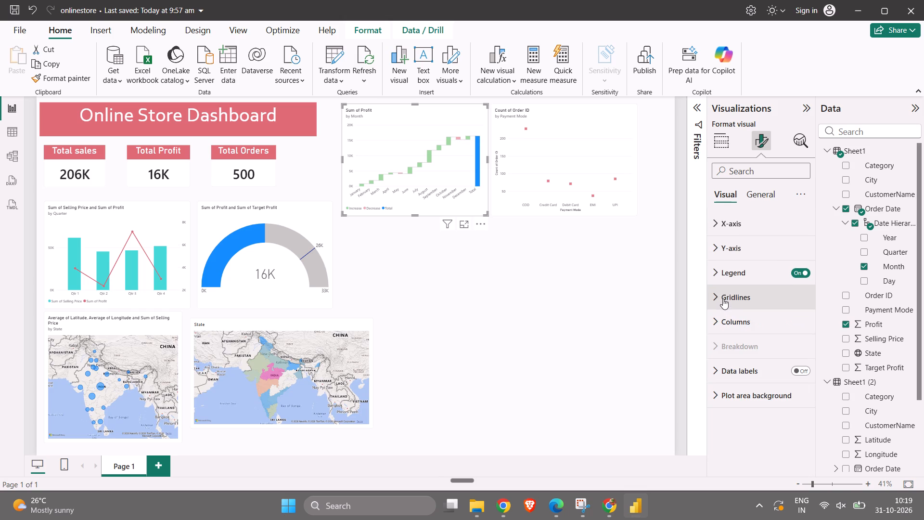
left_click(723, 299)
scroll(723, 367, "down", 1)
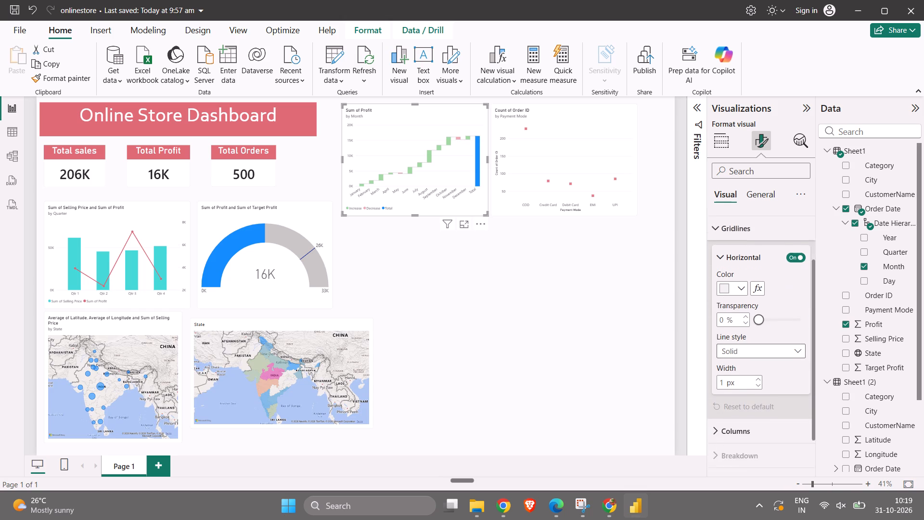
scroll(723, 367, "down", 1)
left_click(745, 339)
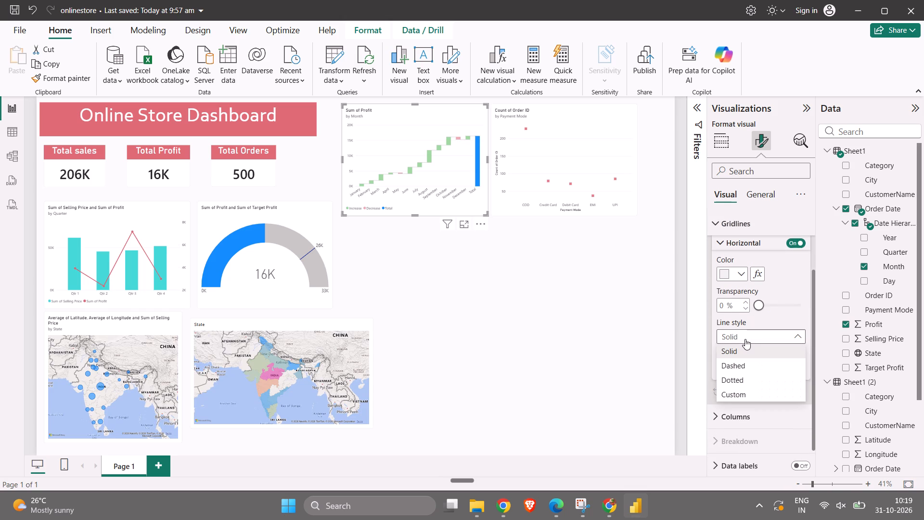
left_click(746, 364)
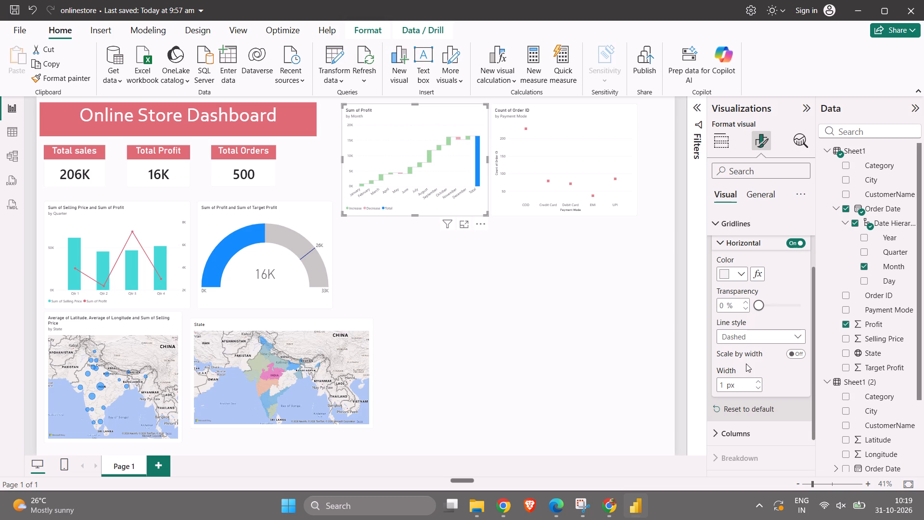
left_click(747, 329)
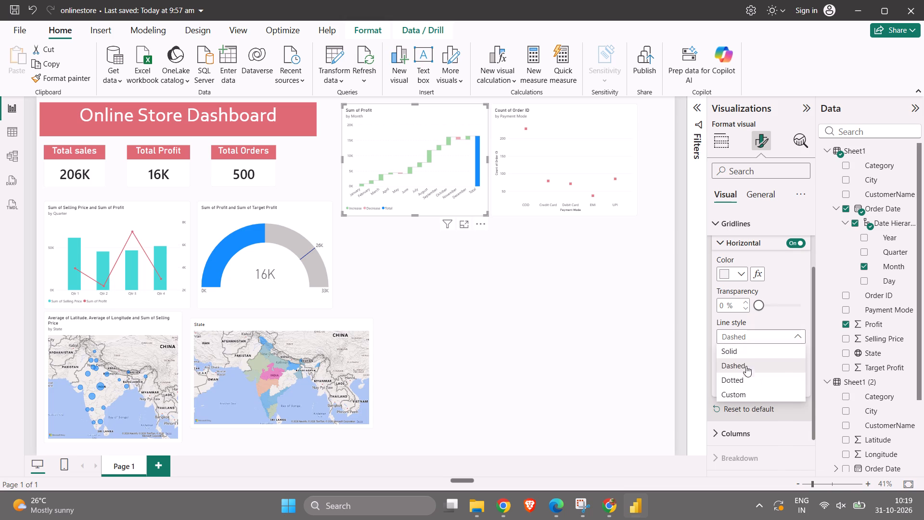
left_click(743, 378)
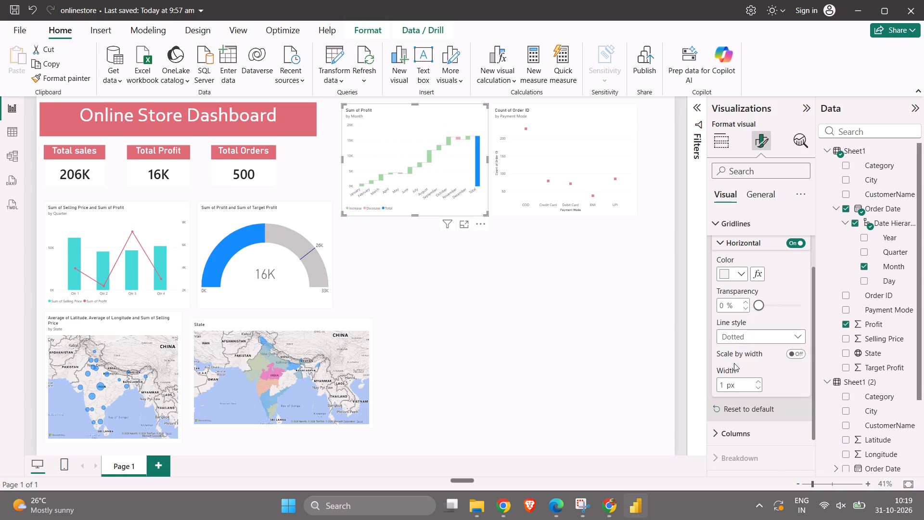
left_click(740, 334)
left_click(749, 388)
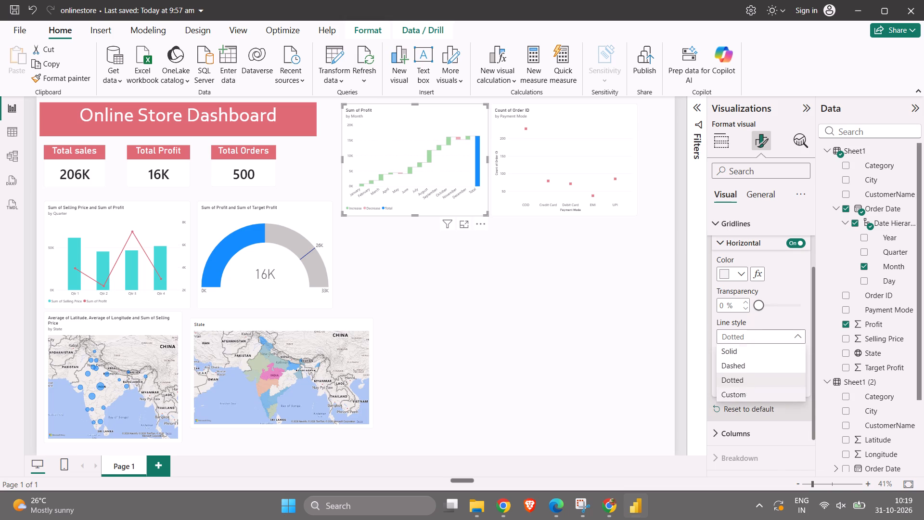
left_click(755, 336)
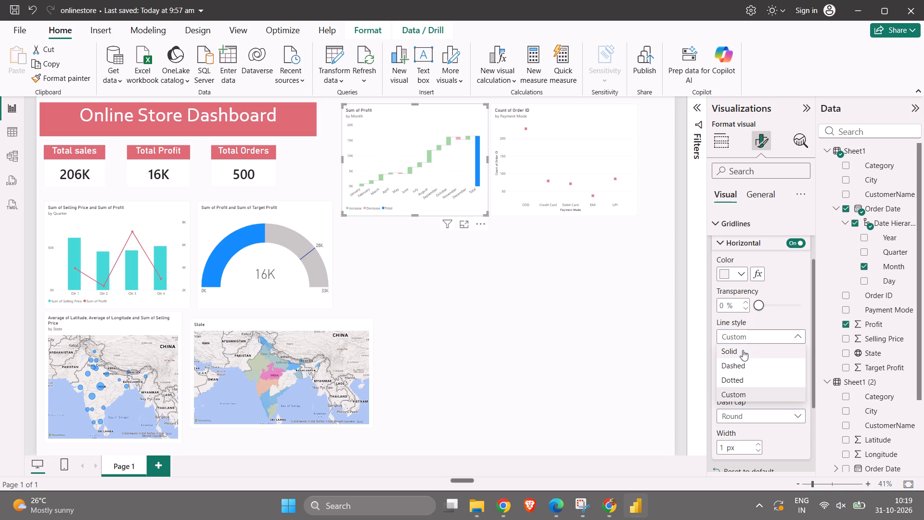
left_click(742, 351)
Set the Increase column color of the monthly profit waterfall chart to blue #41a4ff.
scroll(736, 389, "down", 1)
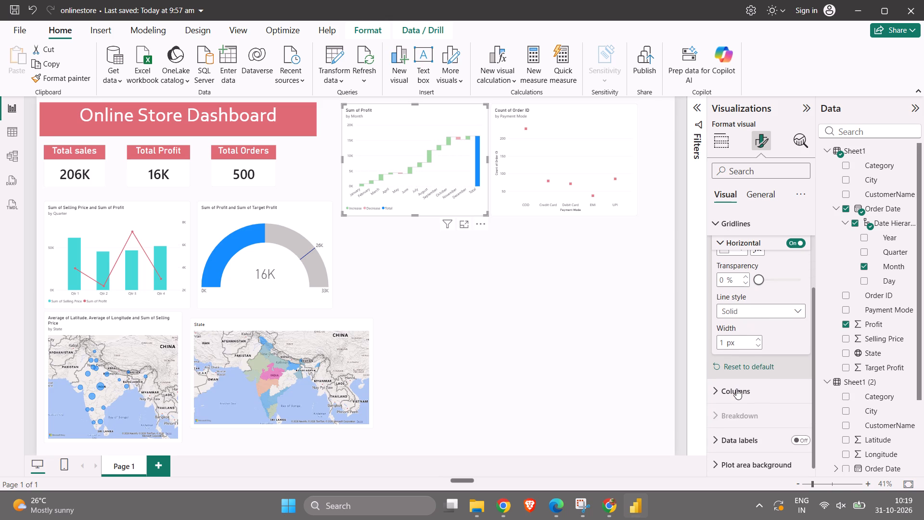
left_click(730, 394)
scroll(730, 394, "down", 1)
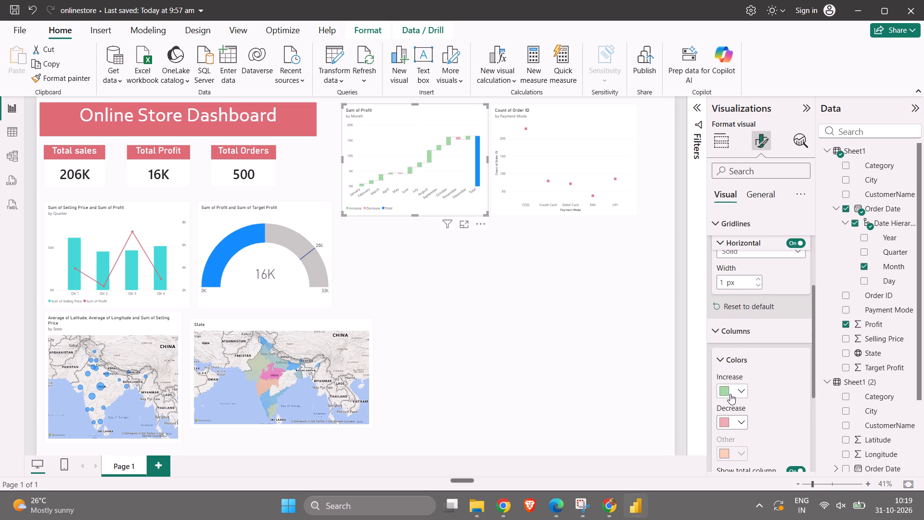
scroll(753, 395, "down", 2)
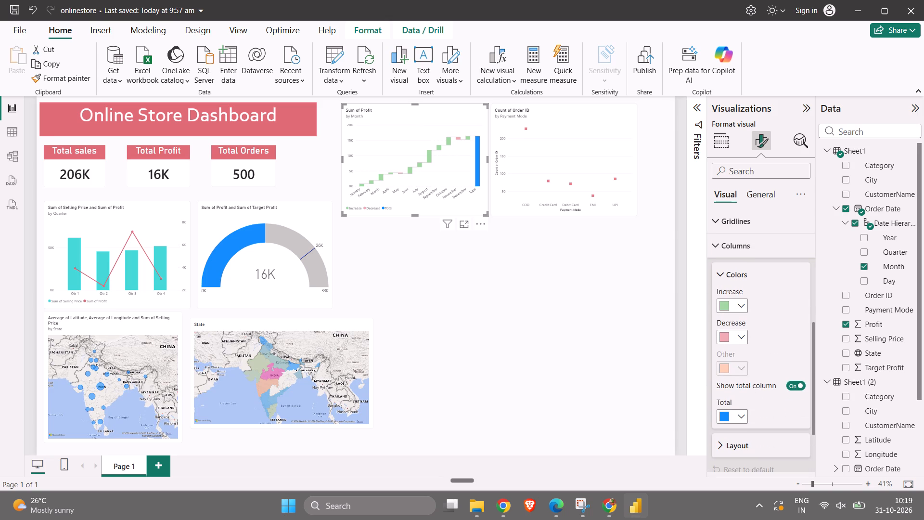
left_click(745, 305)
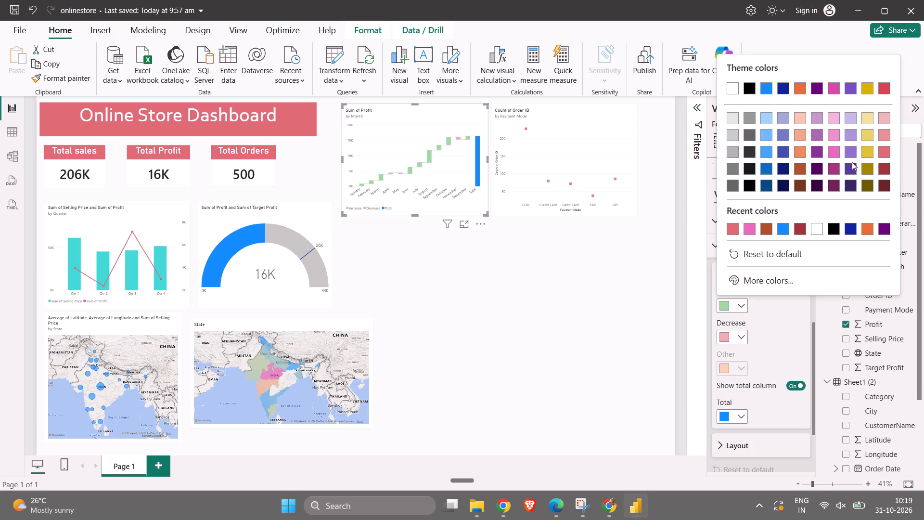
left_click(742, 338)
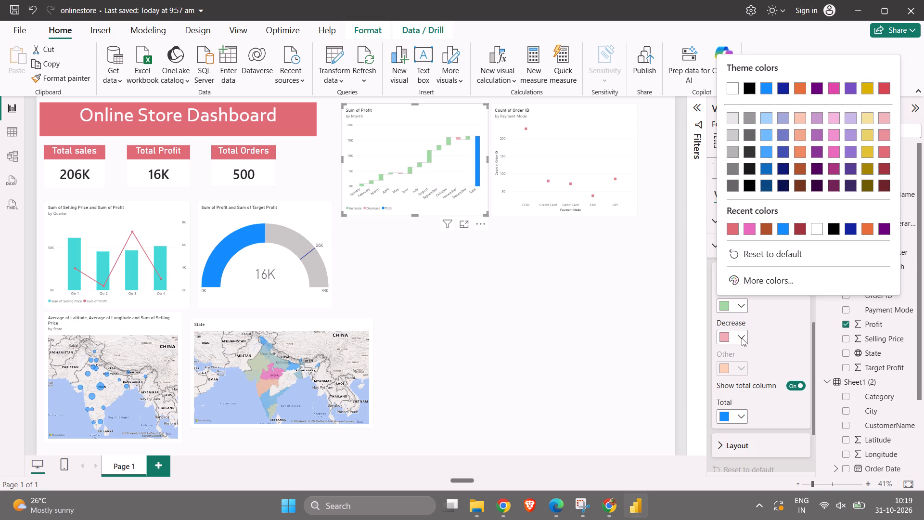
left_click(742, 338)
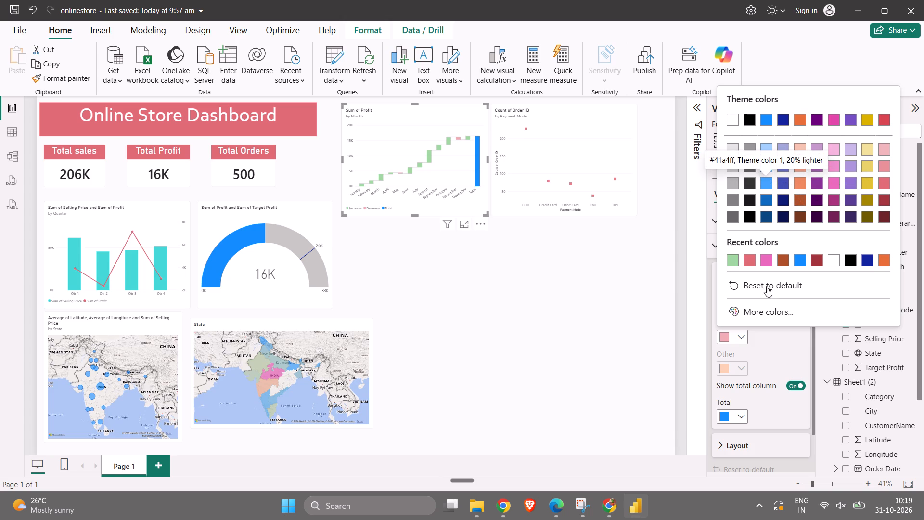
left_click(779, 341)
left_click(741, 309)
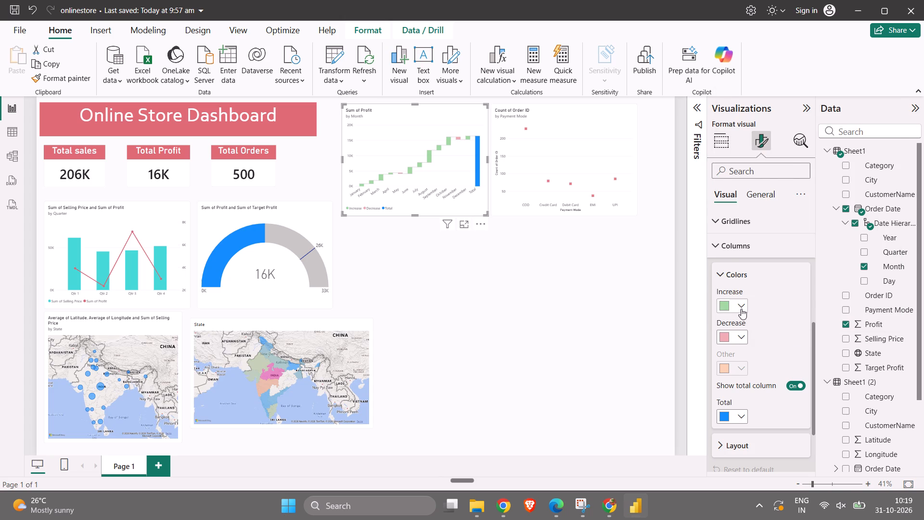
left_click(765, 149)
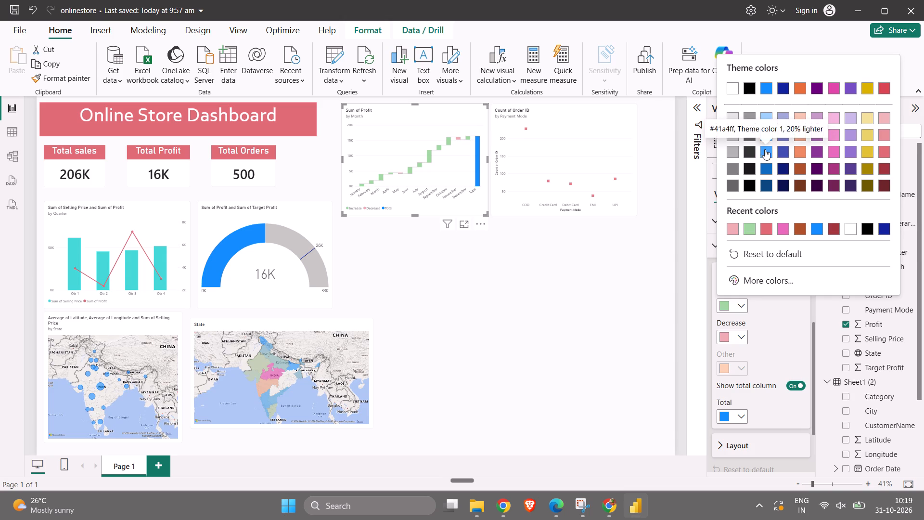
Set the Decrease column color of the waterfall chart to a light yellow theme shade.
left_click(740, 333)
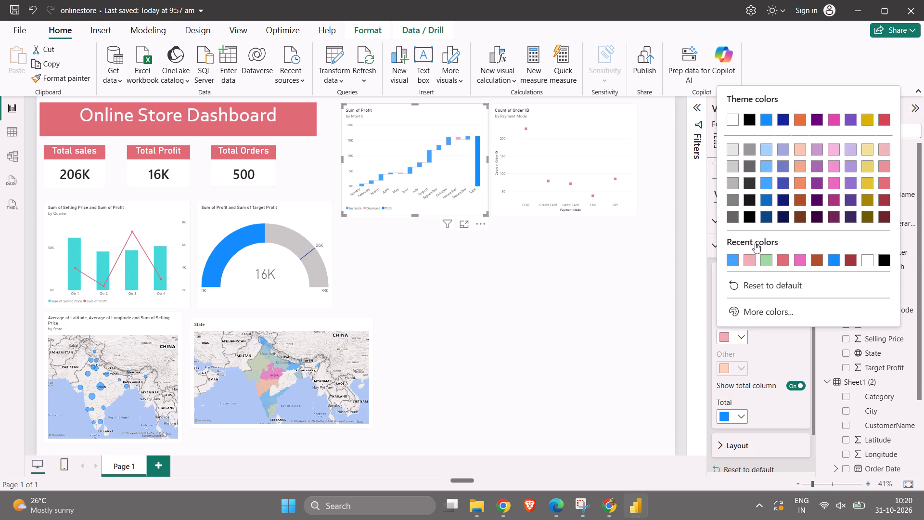
left_click(863, 162)
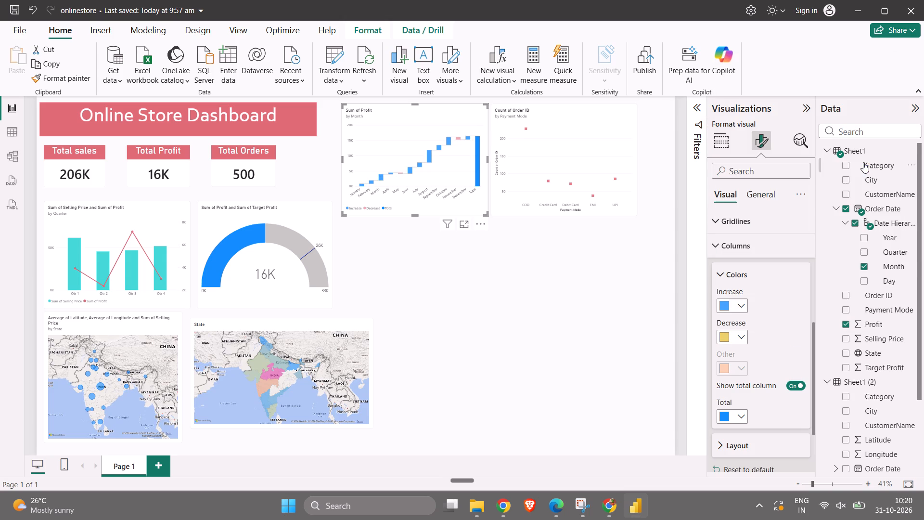
left_click(733, 369)
Set the Total column color of the monthly profit waterfall chart to the recently used light green.
left_click(734, 418)
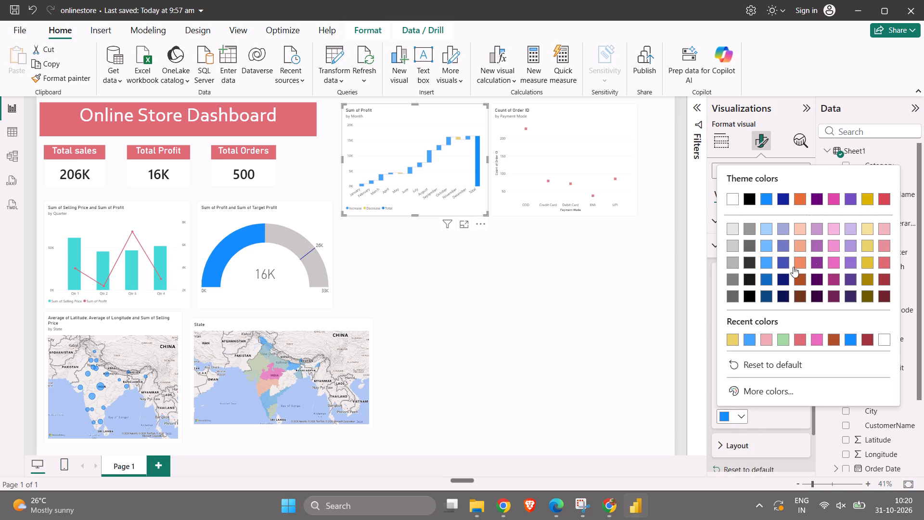
left_click(787, 340)
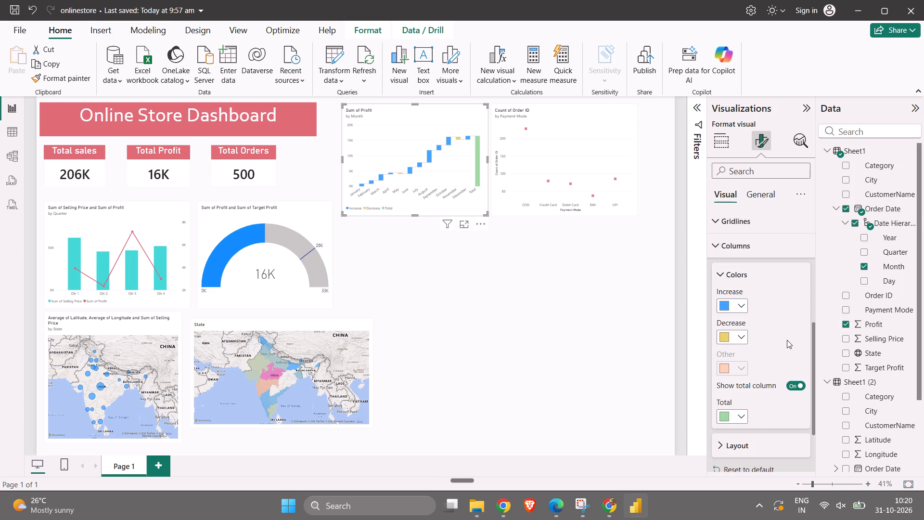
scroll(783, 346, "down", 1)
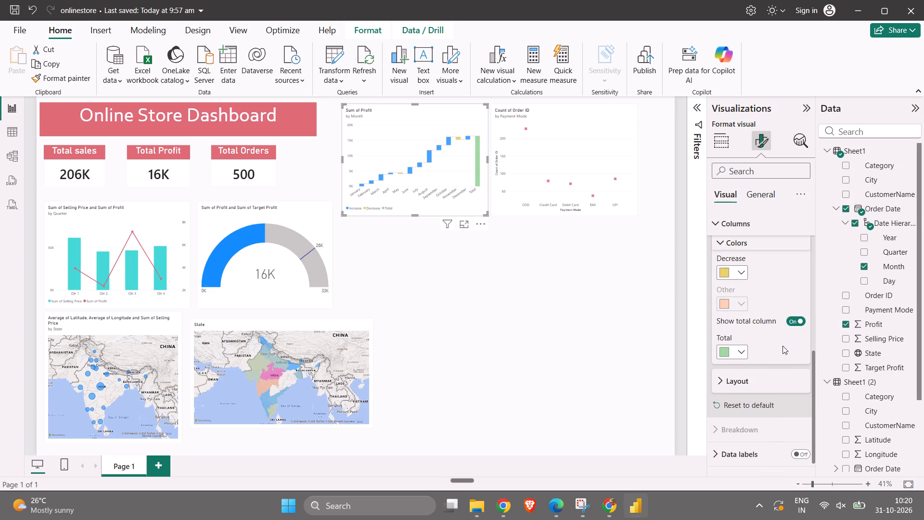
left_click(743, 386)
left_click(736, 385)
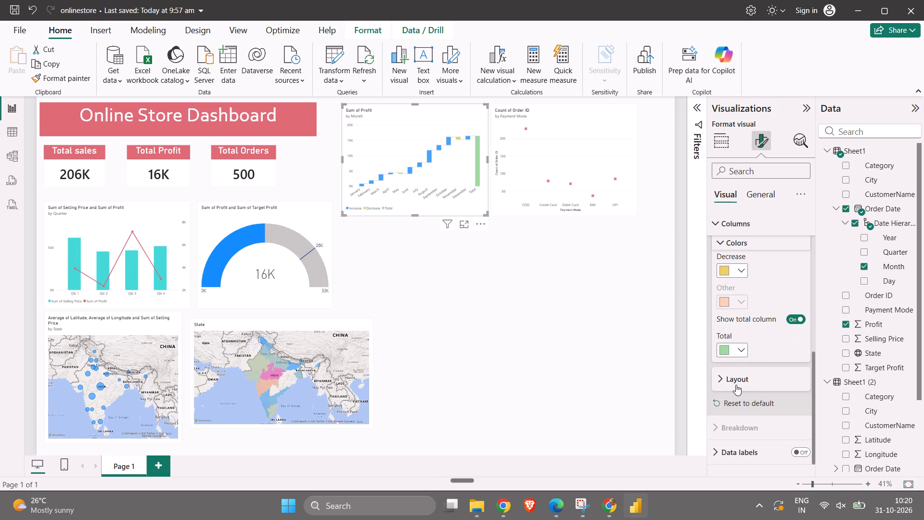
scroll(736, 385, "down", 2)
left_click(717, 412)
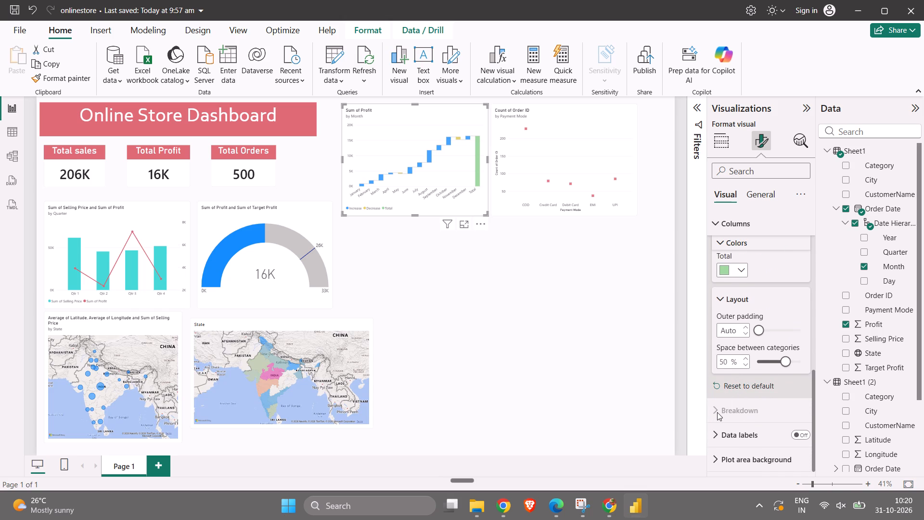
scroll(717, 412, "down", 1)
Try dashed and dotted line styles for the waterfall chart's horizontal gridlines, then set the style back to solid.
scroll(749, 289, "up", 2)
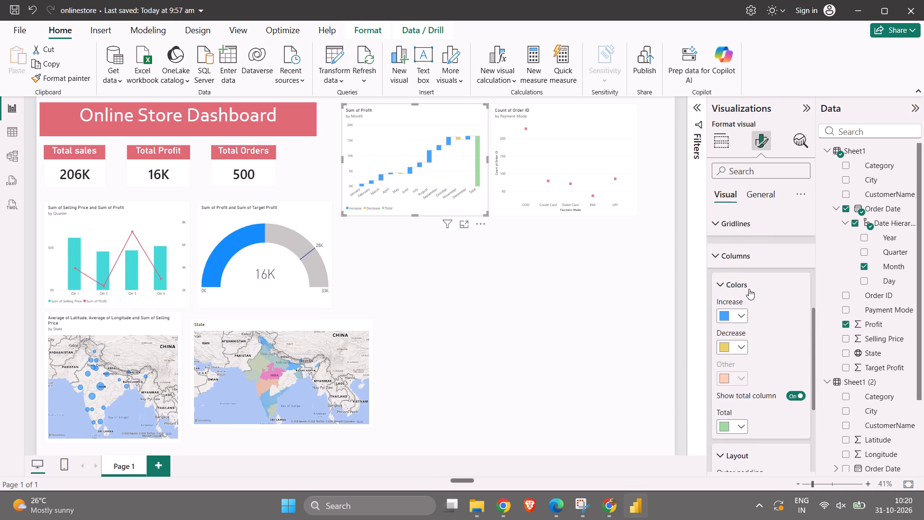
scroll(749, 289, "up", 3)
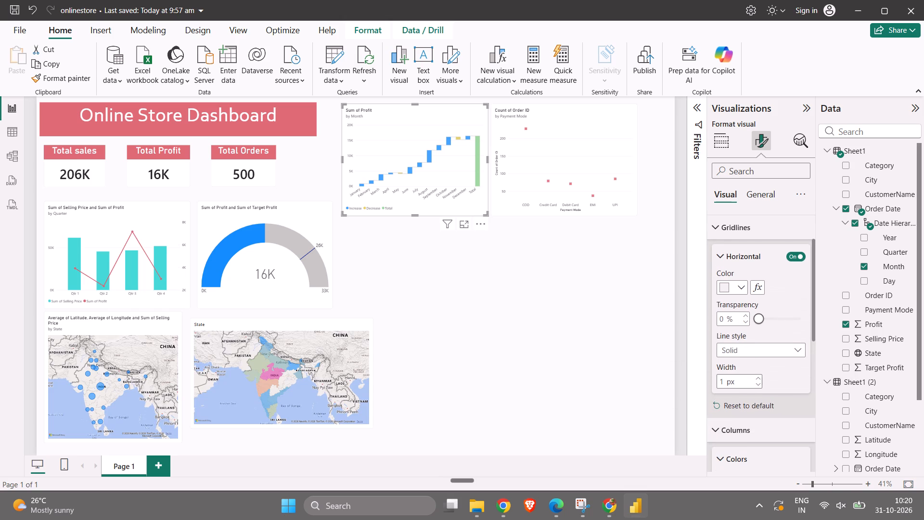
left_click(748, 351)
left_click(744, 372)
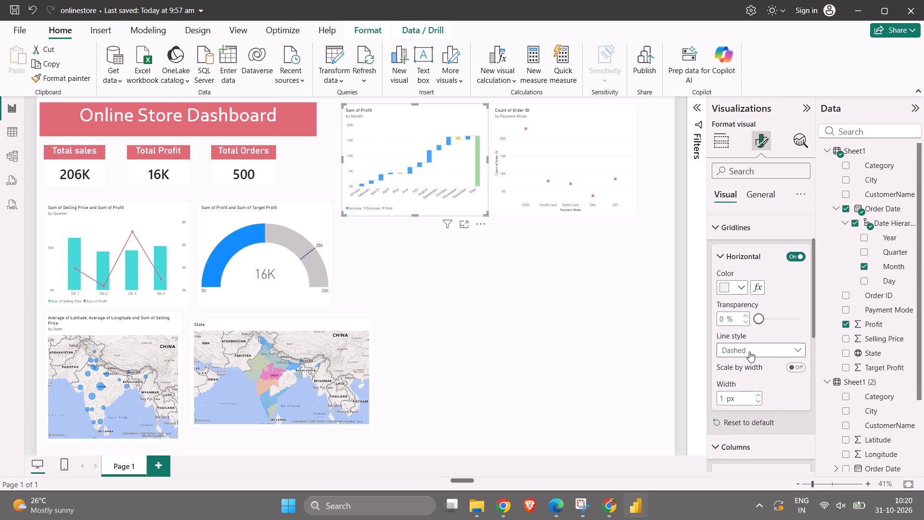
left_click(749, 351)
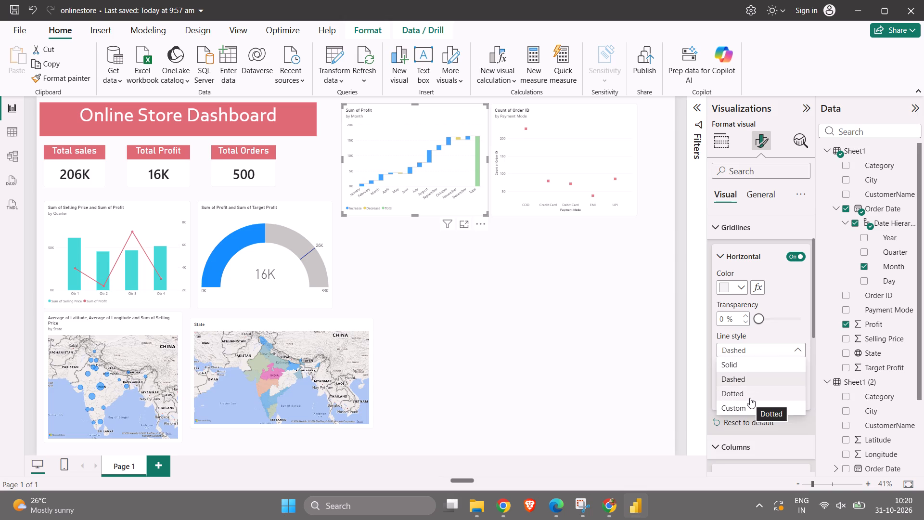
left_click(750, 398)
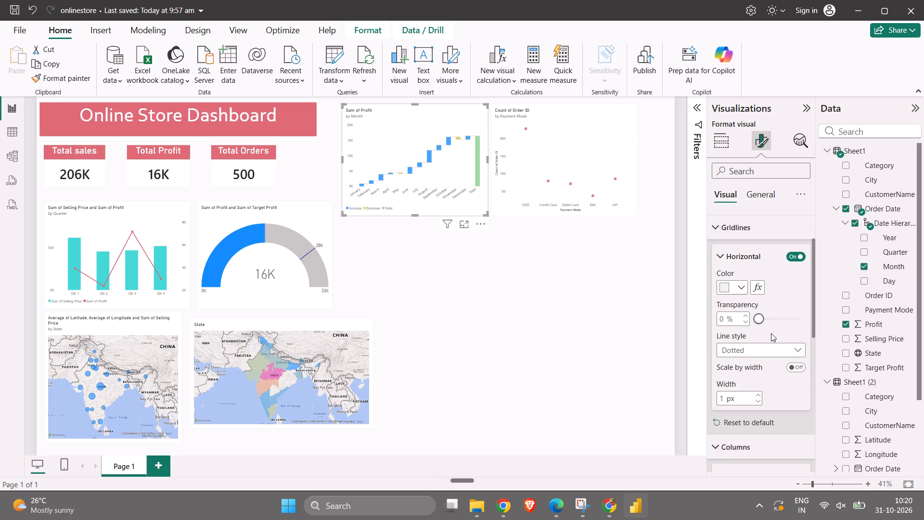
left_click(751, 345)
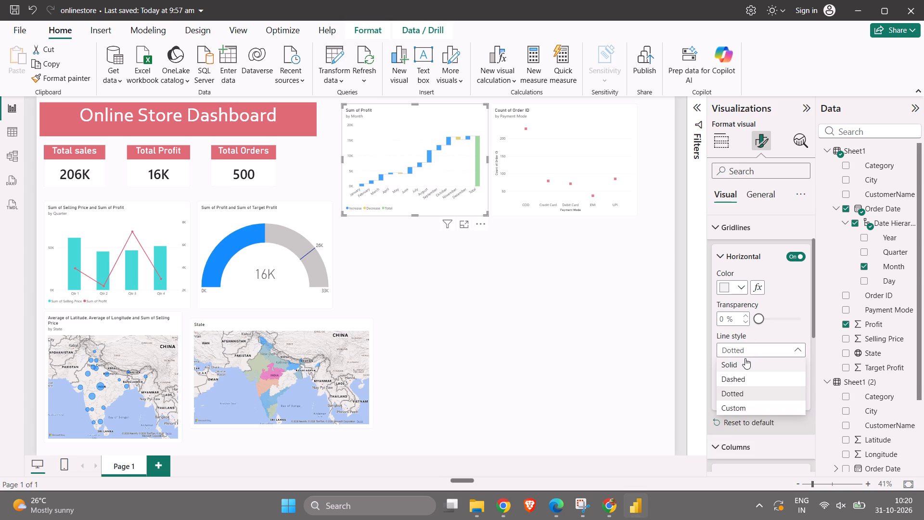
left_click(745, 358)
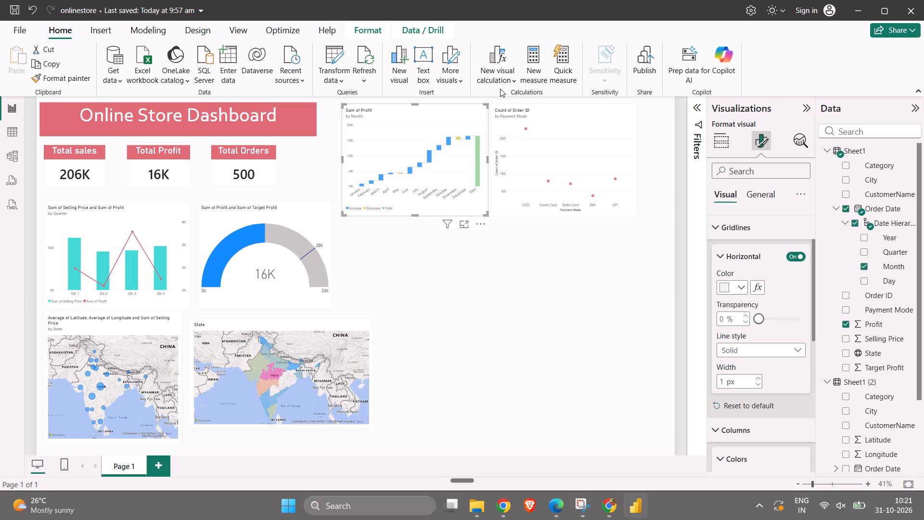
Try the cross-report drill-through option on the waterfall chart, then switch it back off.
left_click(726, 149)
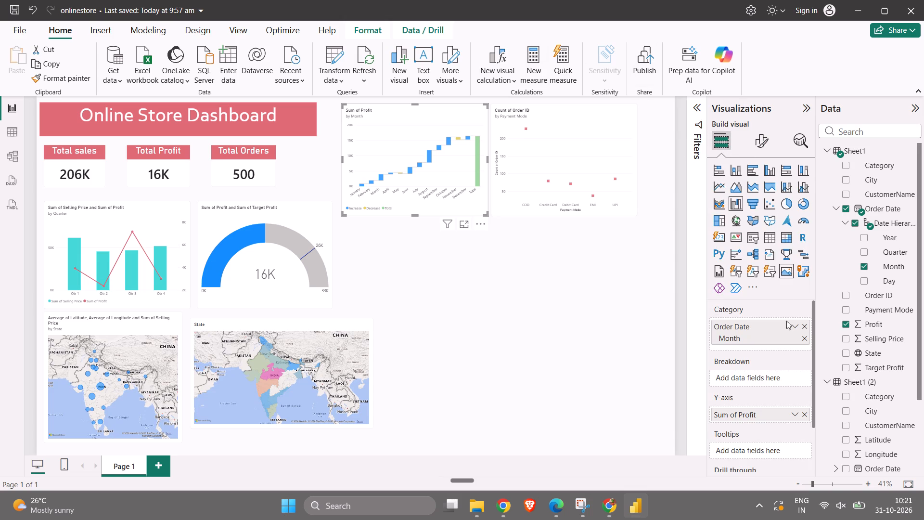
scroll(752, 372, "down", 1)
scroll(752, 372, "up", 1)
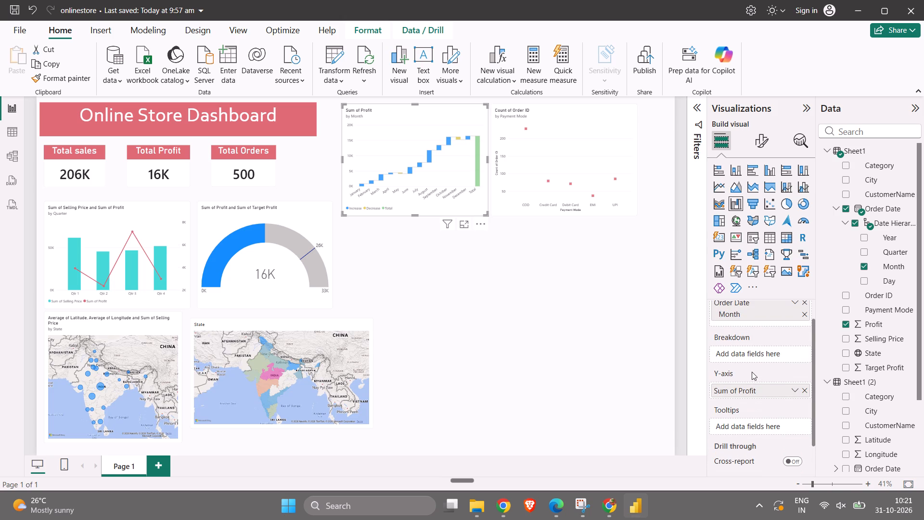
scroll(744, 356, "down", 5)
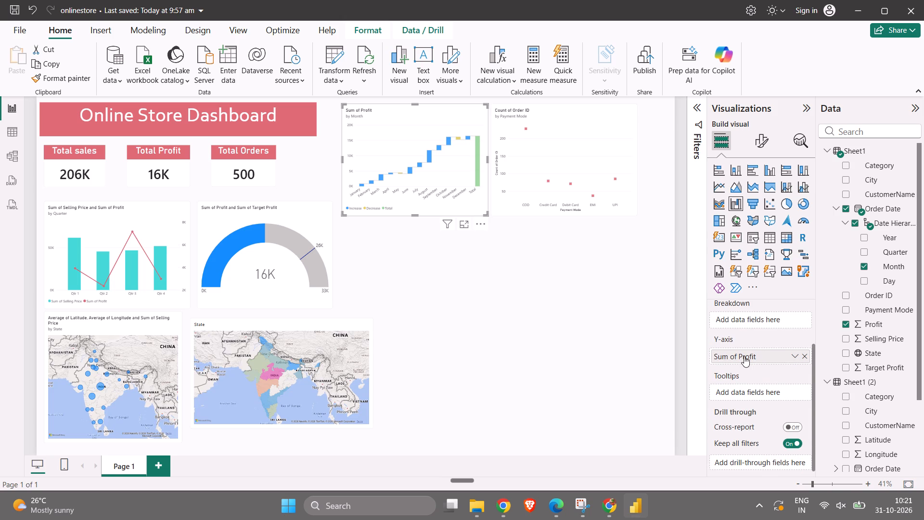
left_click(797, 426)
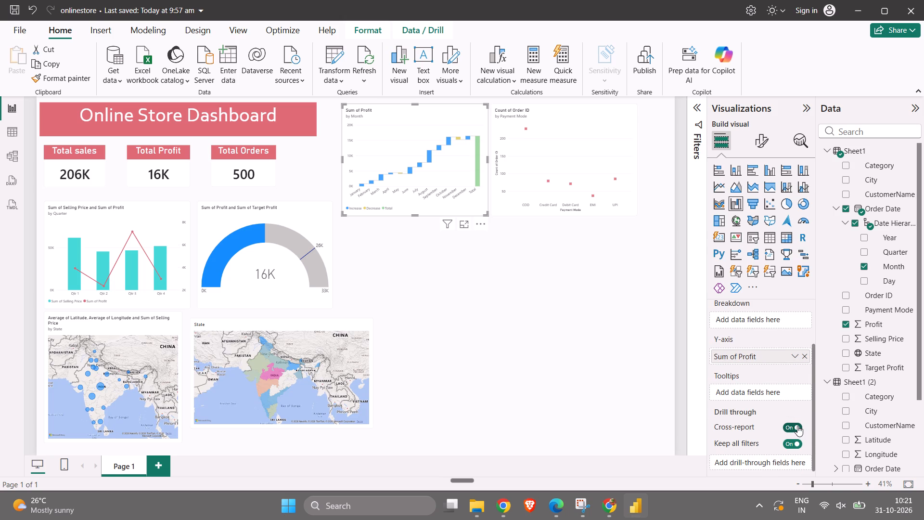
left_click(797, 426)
Turn on data labels for the monthly profit waterfall chart, then return to its field setup.
left_click(772, 144)
left_click(765, 142)
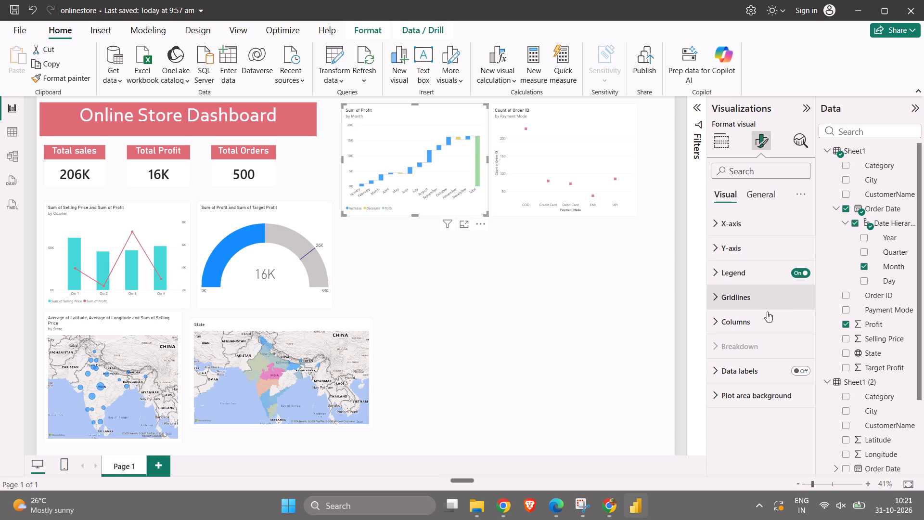
left_click(796, 369)
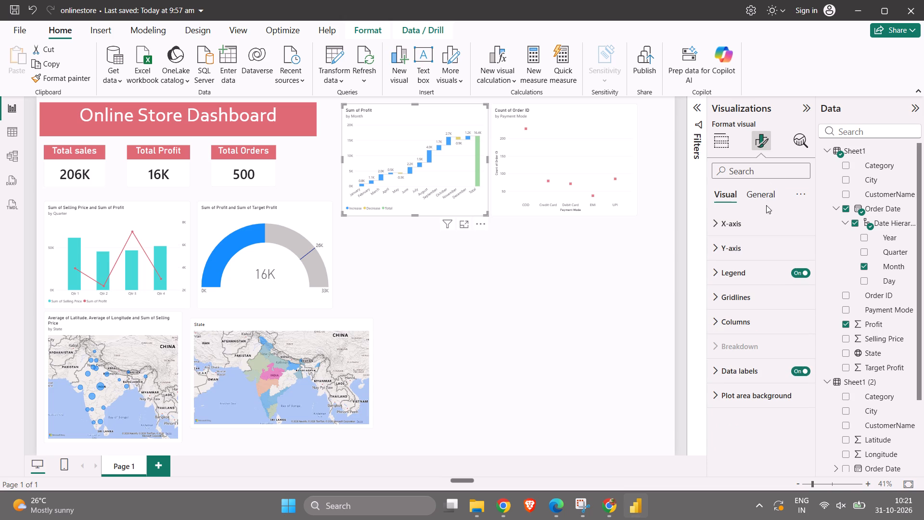
left_click(721, 143)
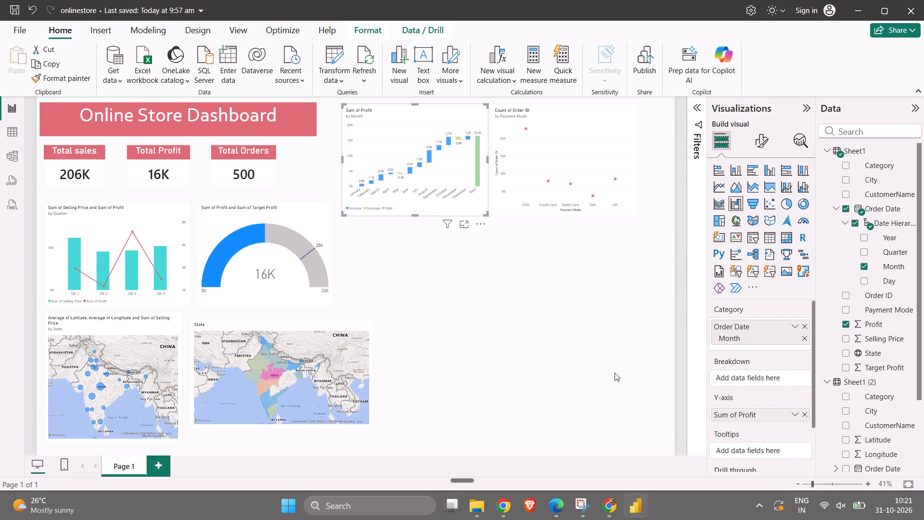
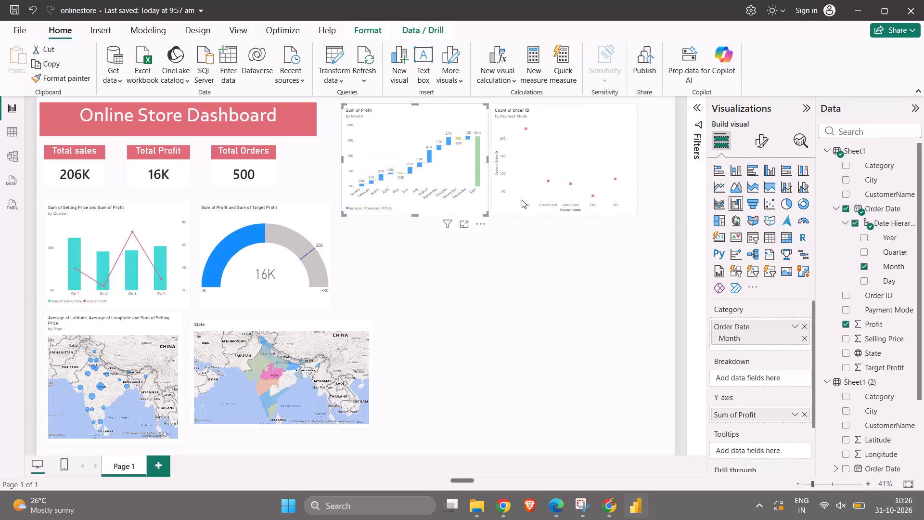
Set the marker color of the order count by payment mode scatter chart to the custom sky blue #41C1EC.
left_click(521, 162)
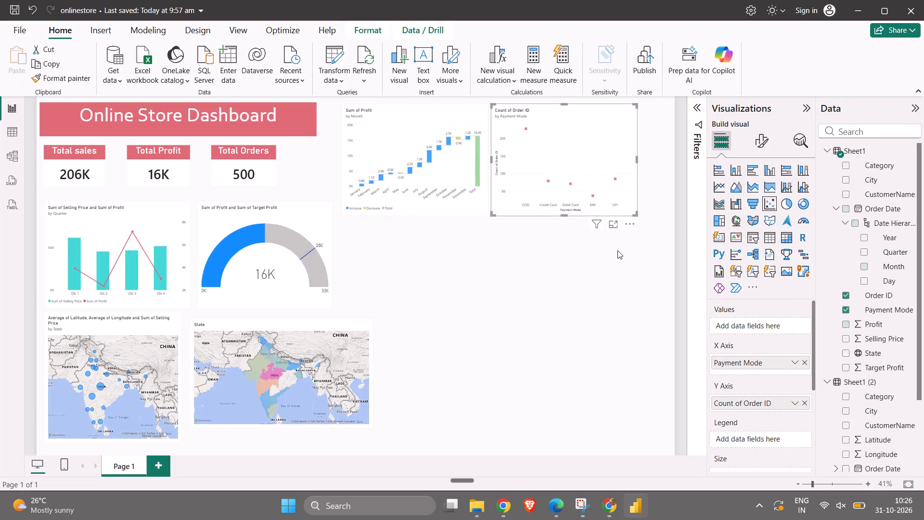
left_click(758, 147)
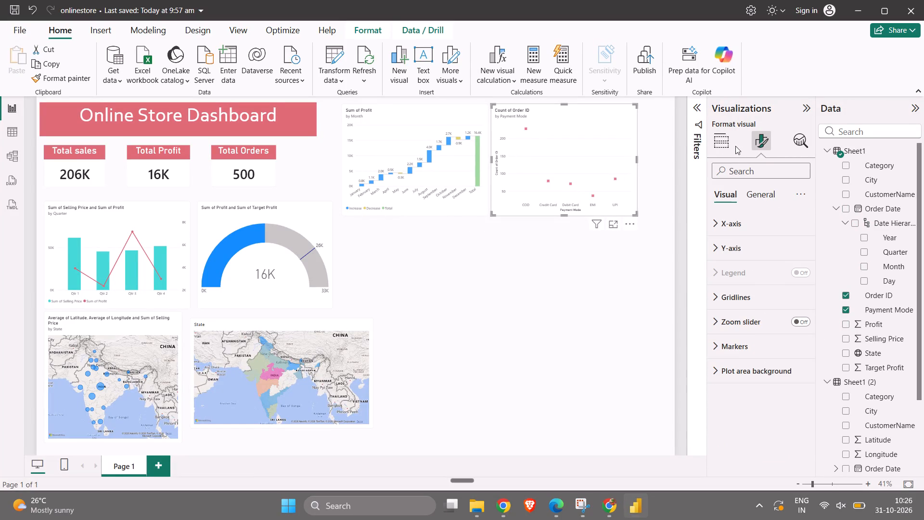
left_click(754, 192)
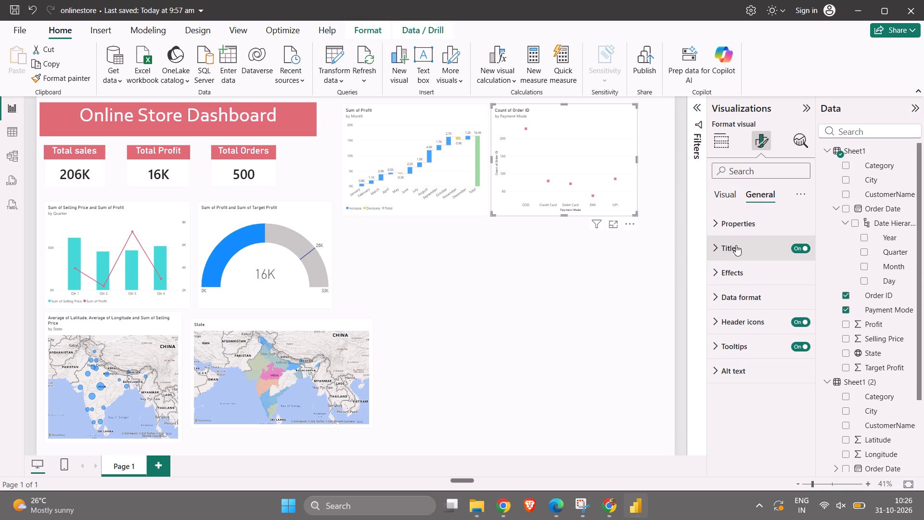
left_click(723, 197)
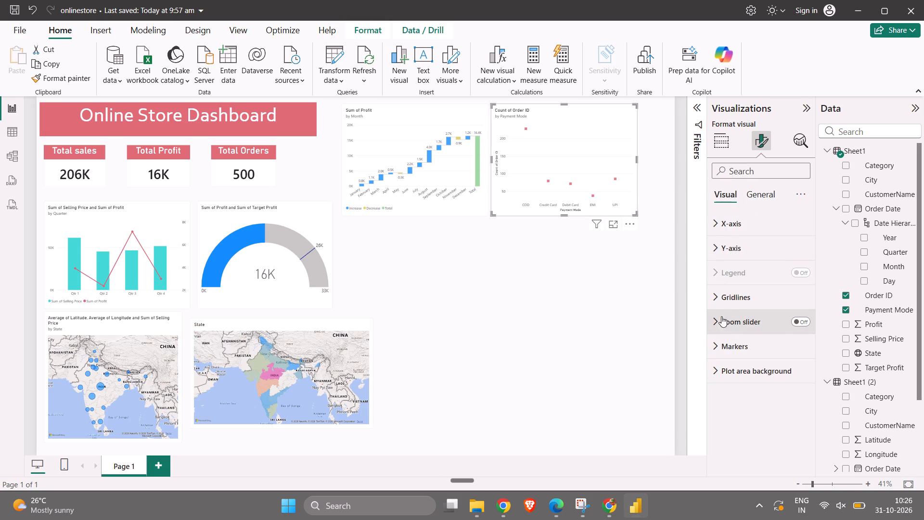
left_click(717, 302)
scroll(737, 385, "down", 1)
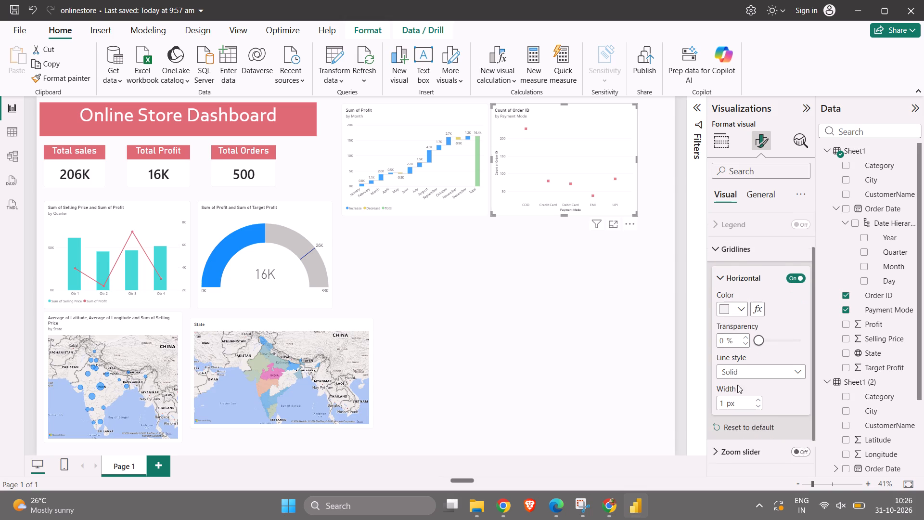
scroll(737, 385, "down", 1)
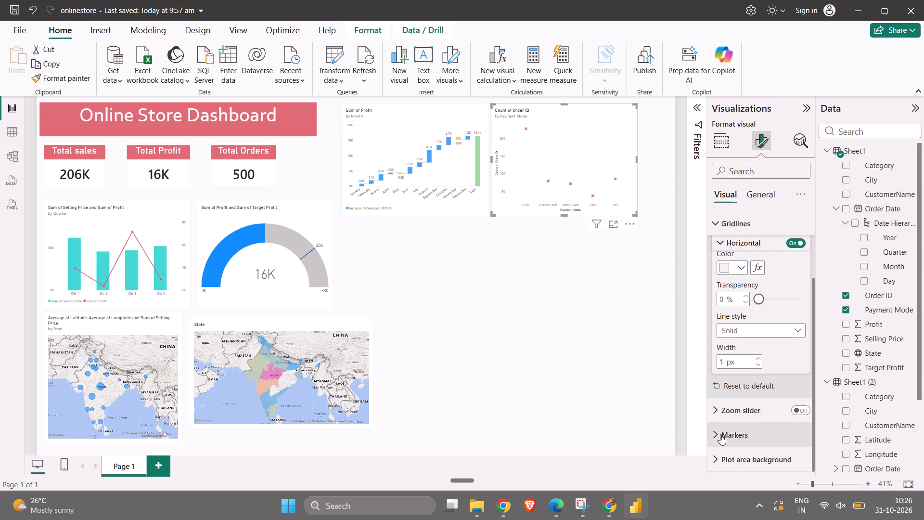
left_click(720, 434)
scroll(720, 434, "down", 5)
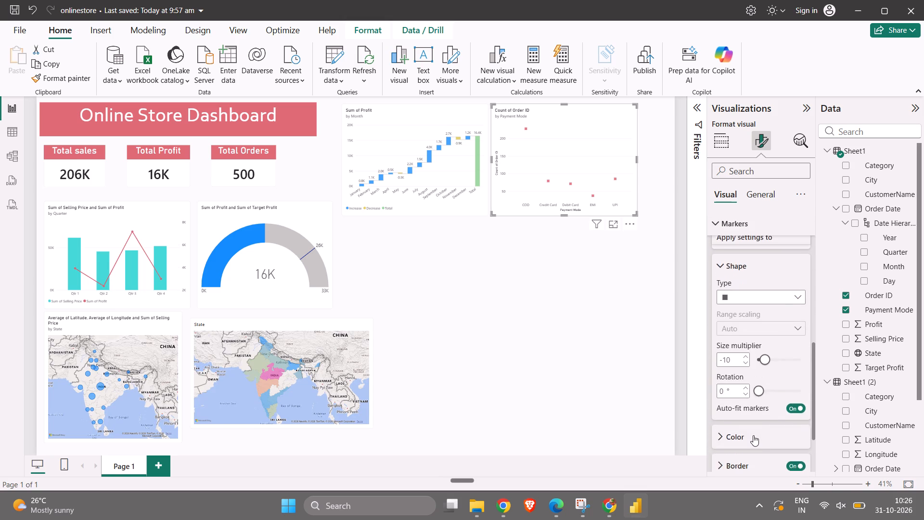
scroll(753, 435, "down", 1)
left_click(738, 394)
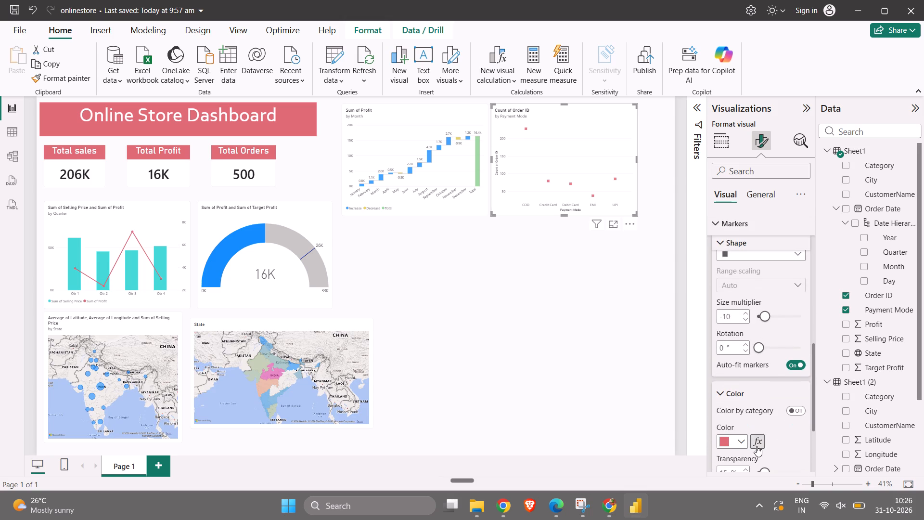
left_click(741, 442)
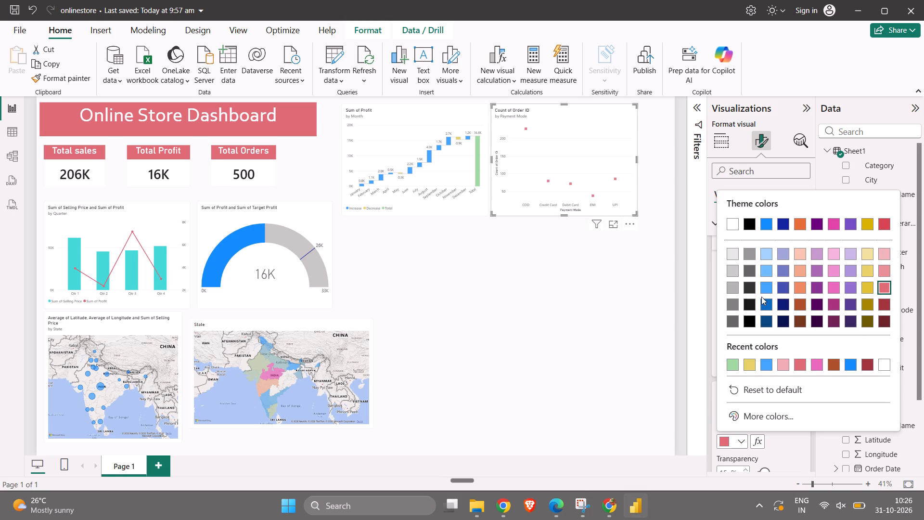
left_click(760, 416)
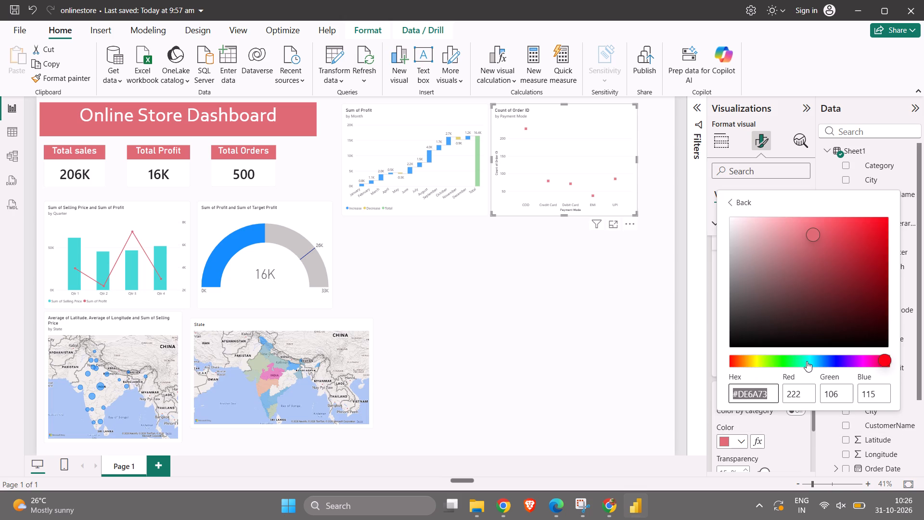
left_click(808, 362)
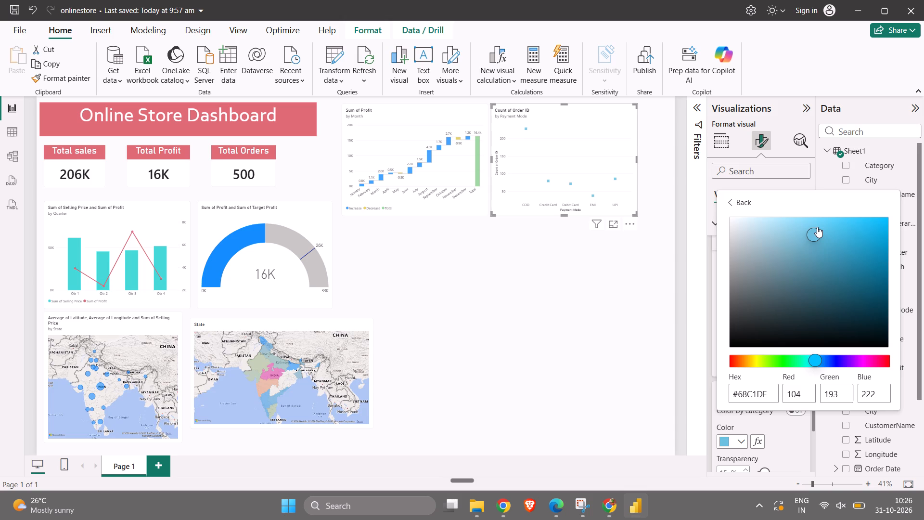
left_click(817, 227)
left_click(812, 228)
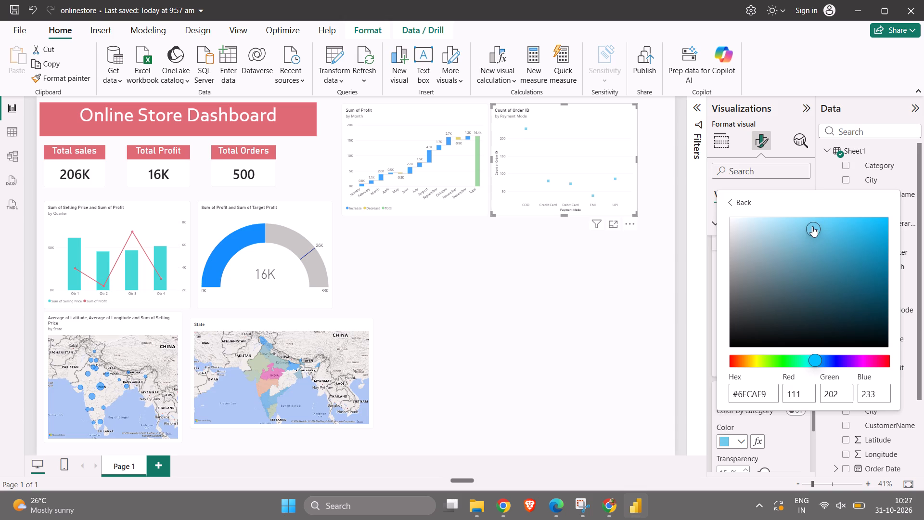
left_click(811, 225)
left_click(821, 230)
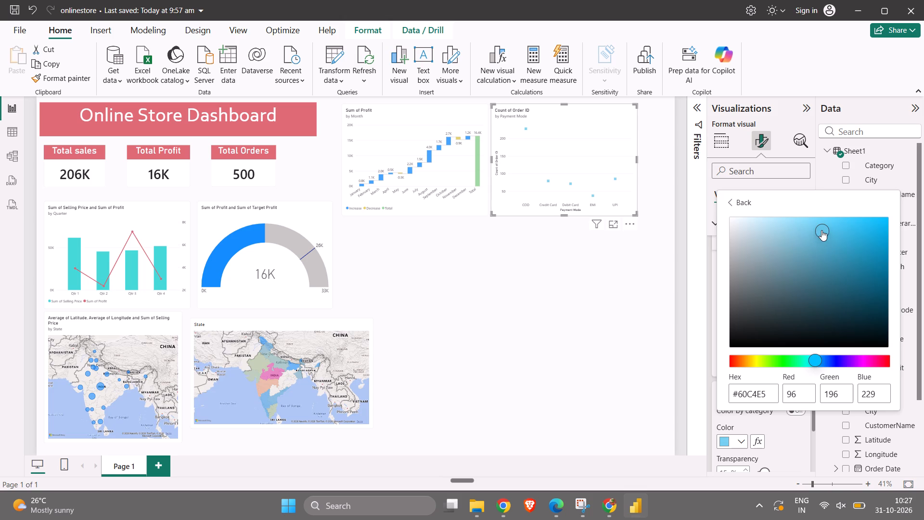
left_click(828, 227)
left_click(844, 227)
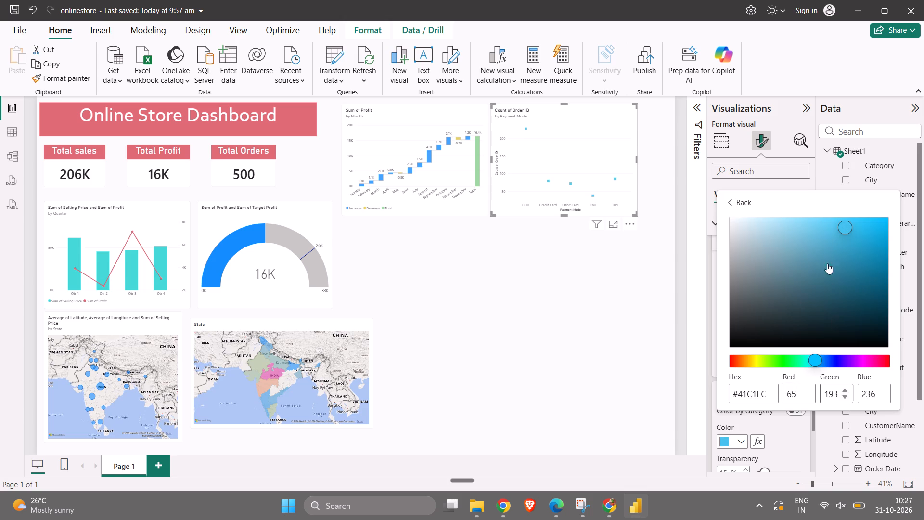
left_click(731, 200)
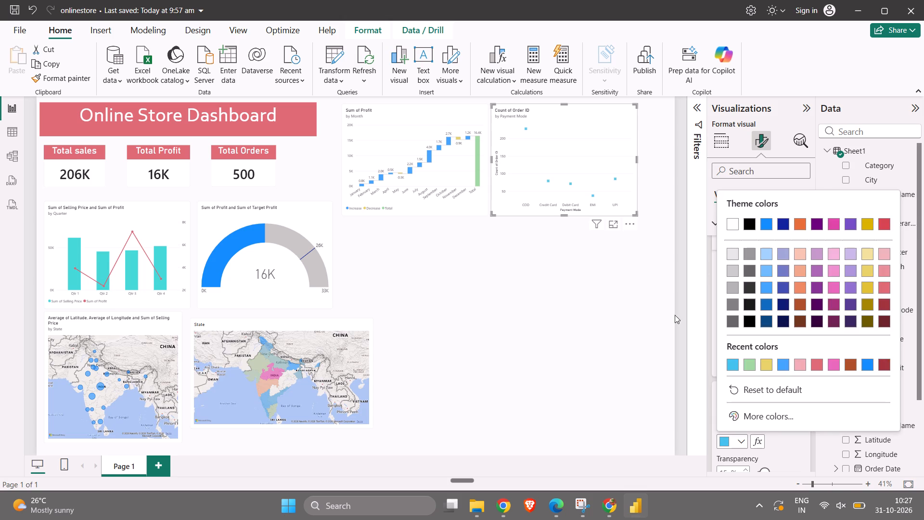
left_click(642, 354)
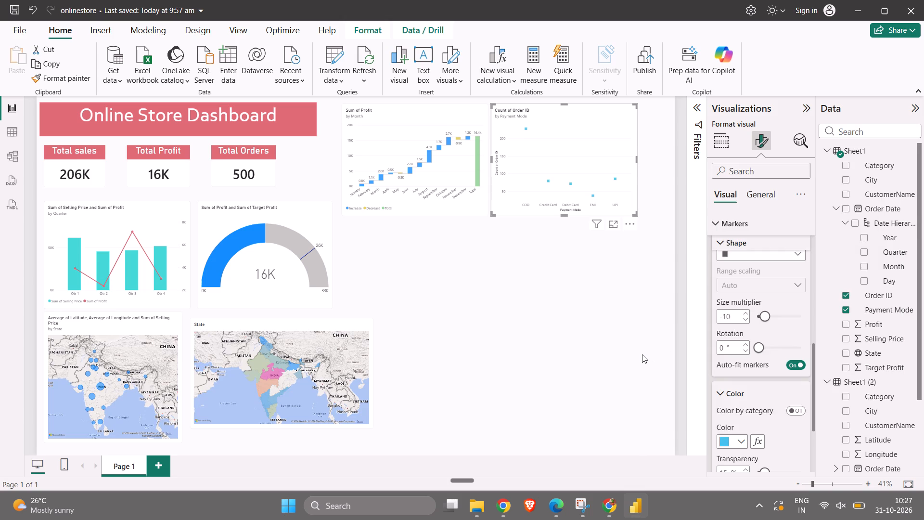